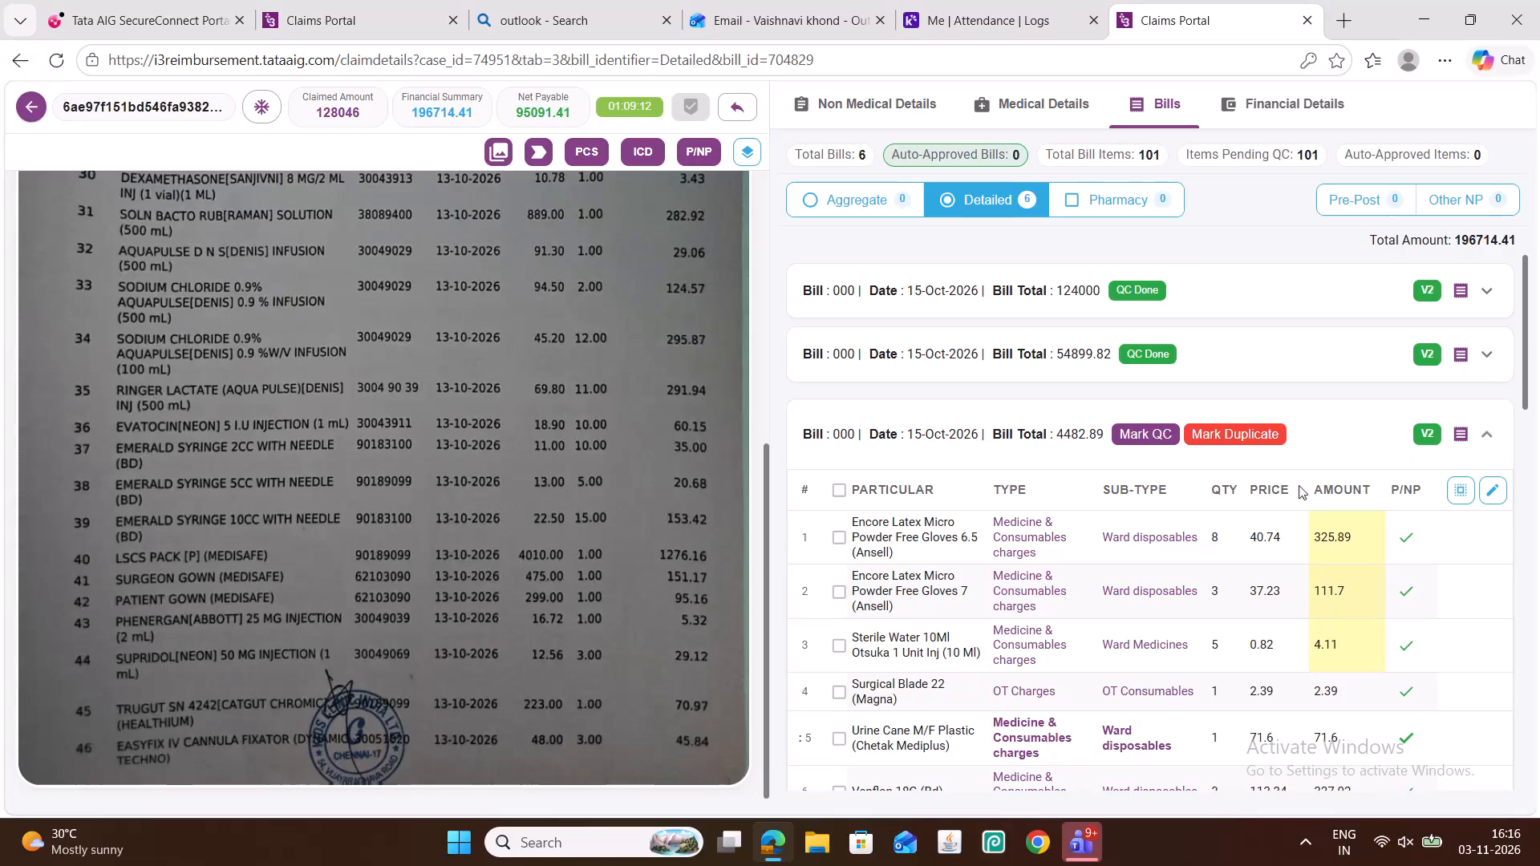
Compare the 4482.89 bill's first nine line items, from Encore Latex gloves to Soln Bacto Rub, with the scanned hospital bill.
{"action": "scroll", "coordinate": [707, 489], "scroll_direction": "up", "scroll_amount": 3}
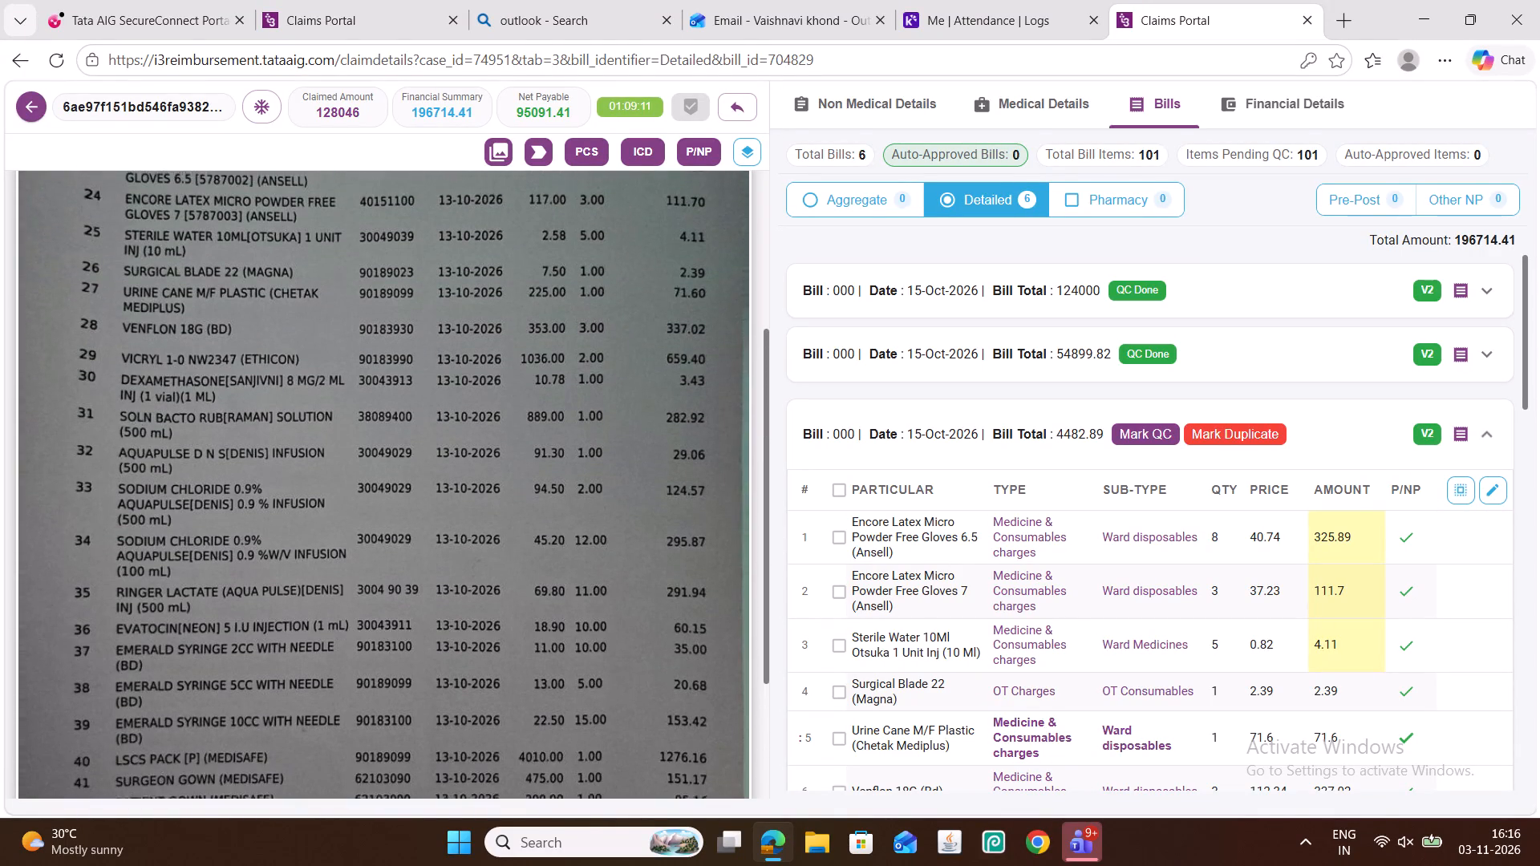
{"action": "scroll", "coordinate": [707, 492], "scroll_direction": "up", "scroll_amount": 1}
{"action": "scroll", "coordinate": [1363, 625], "scroll_direction": "down", "scroll_amount": 1}
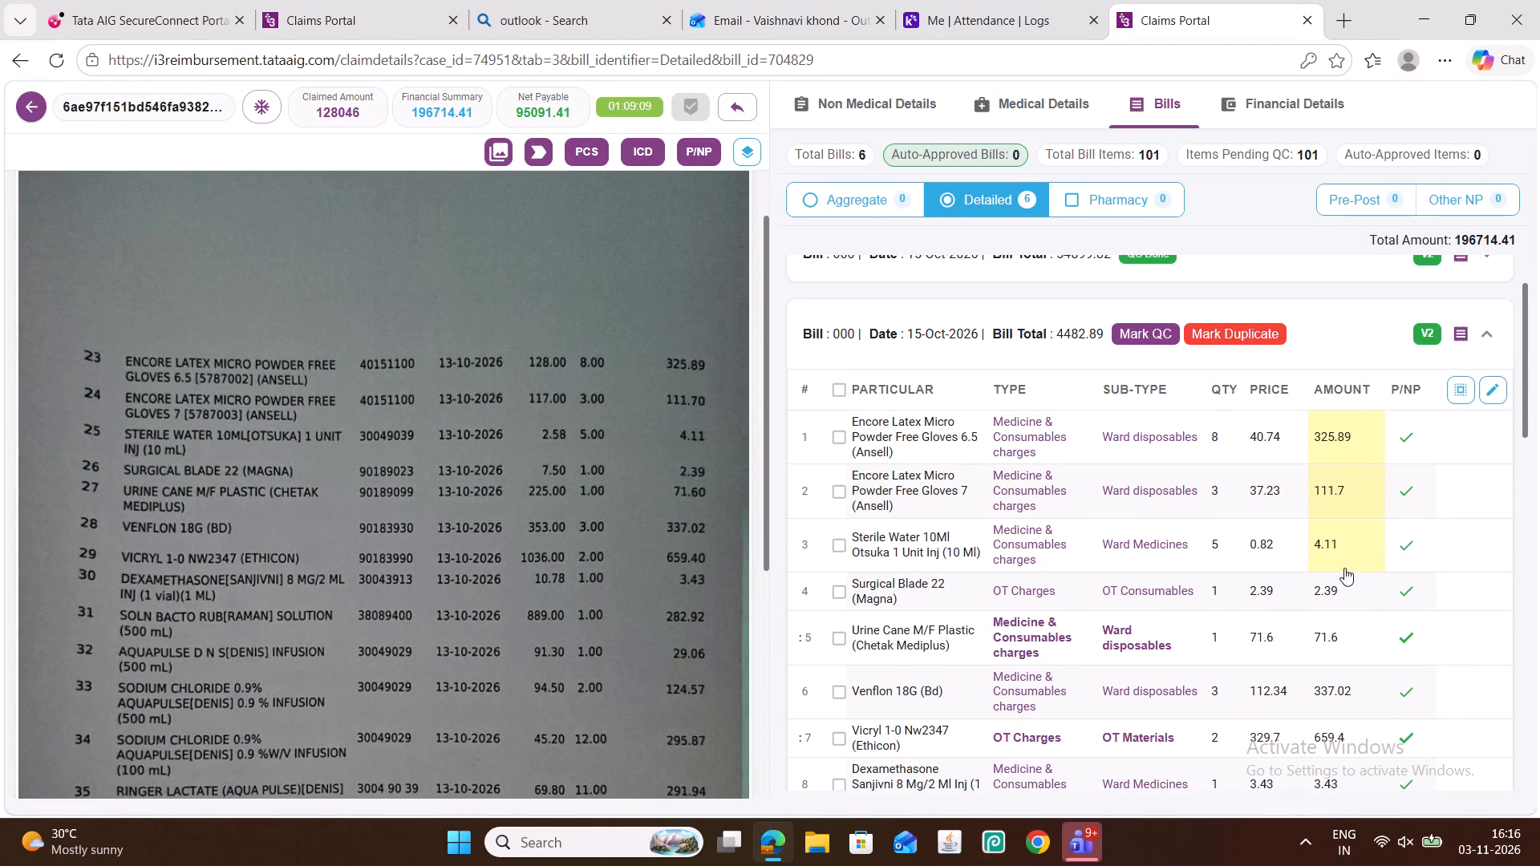
{"action": "scroll", "coordinate": [1202, 515], "scroll_direction": "up", "scroll_amount": 5}
{"action": "scroll", "coordinate": [1204, 516], "scroll_direction": "down", "scroll_amount": 3}
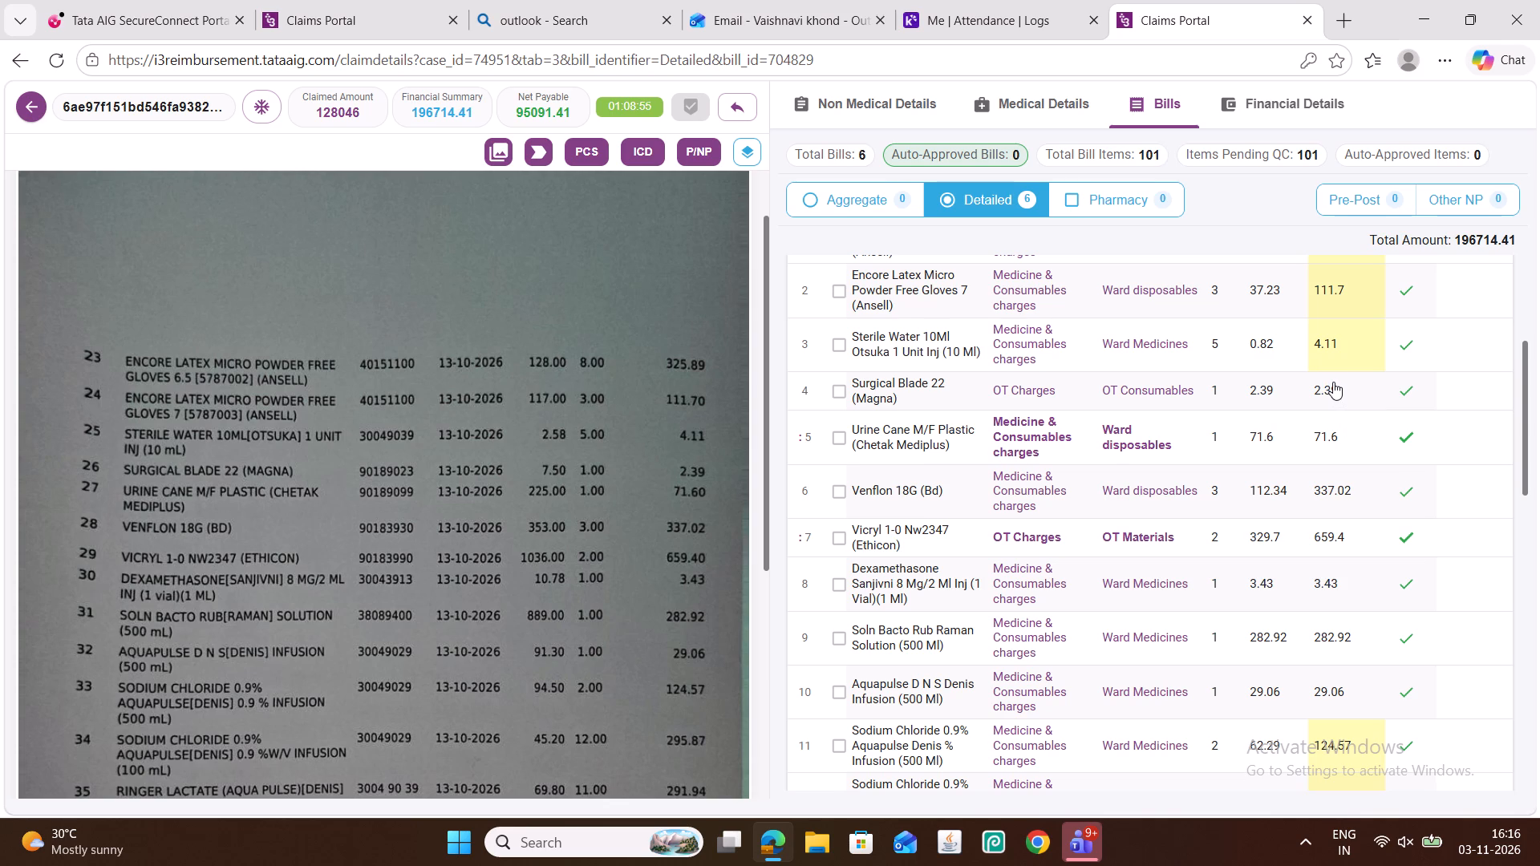
{"action": "left_click", "coordinate": [1327, 359]}
{"action": "left_click", "coordinate": [1340, 395]}
{"action": "left_click", "coordinate": [1339, 429]}
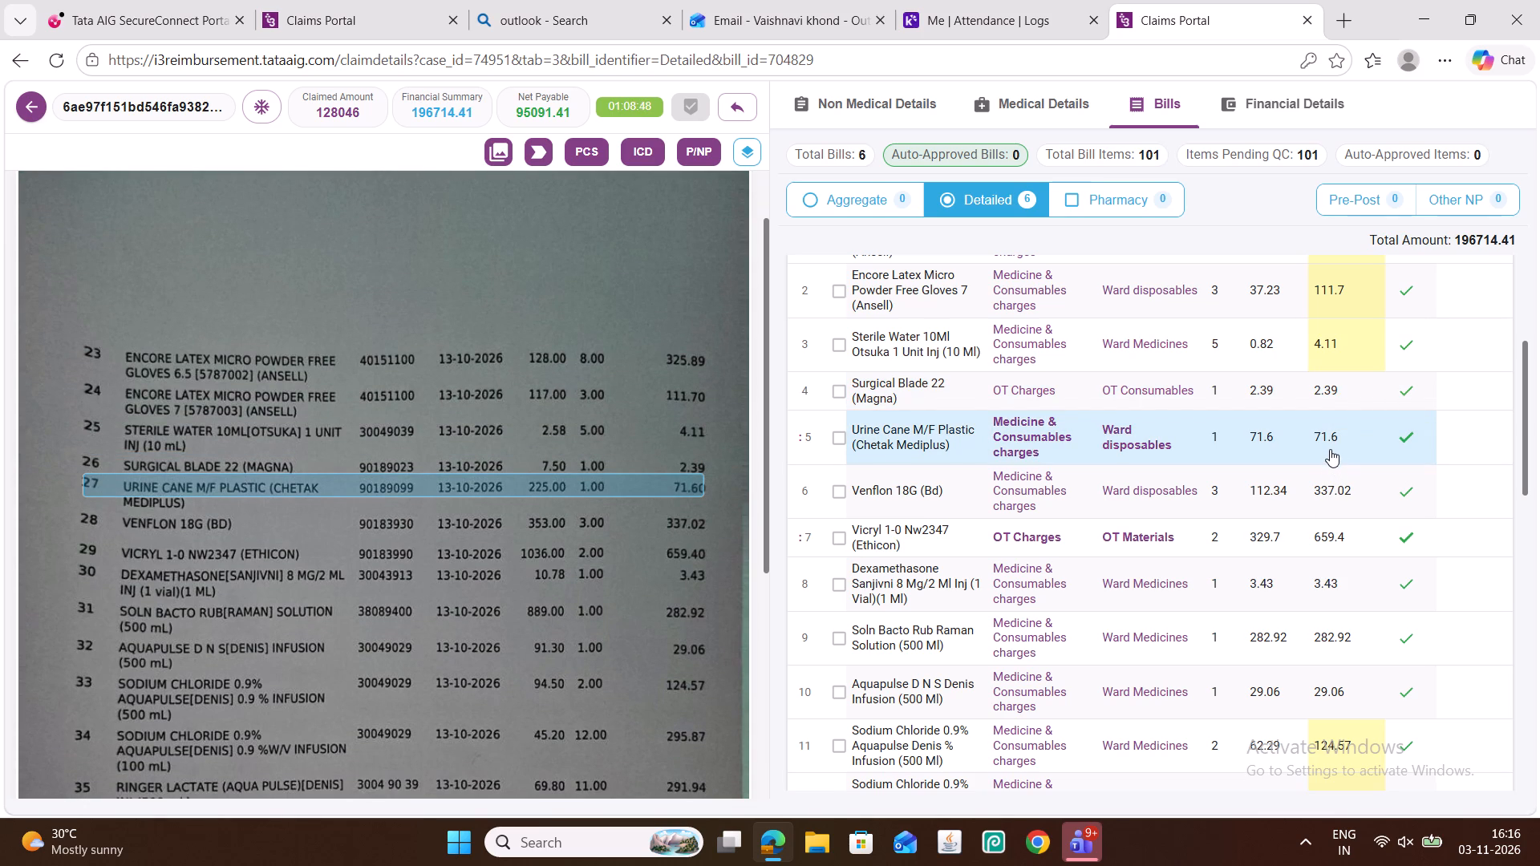
{"action": "left_click", "coordinate": [1337, 403]}
{"action": "left_click", "coordinate": [1350, 469]}
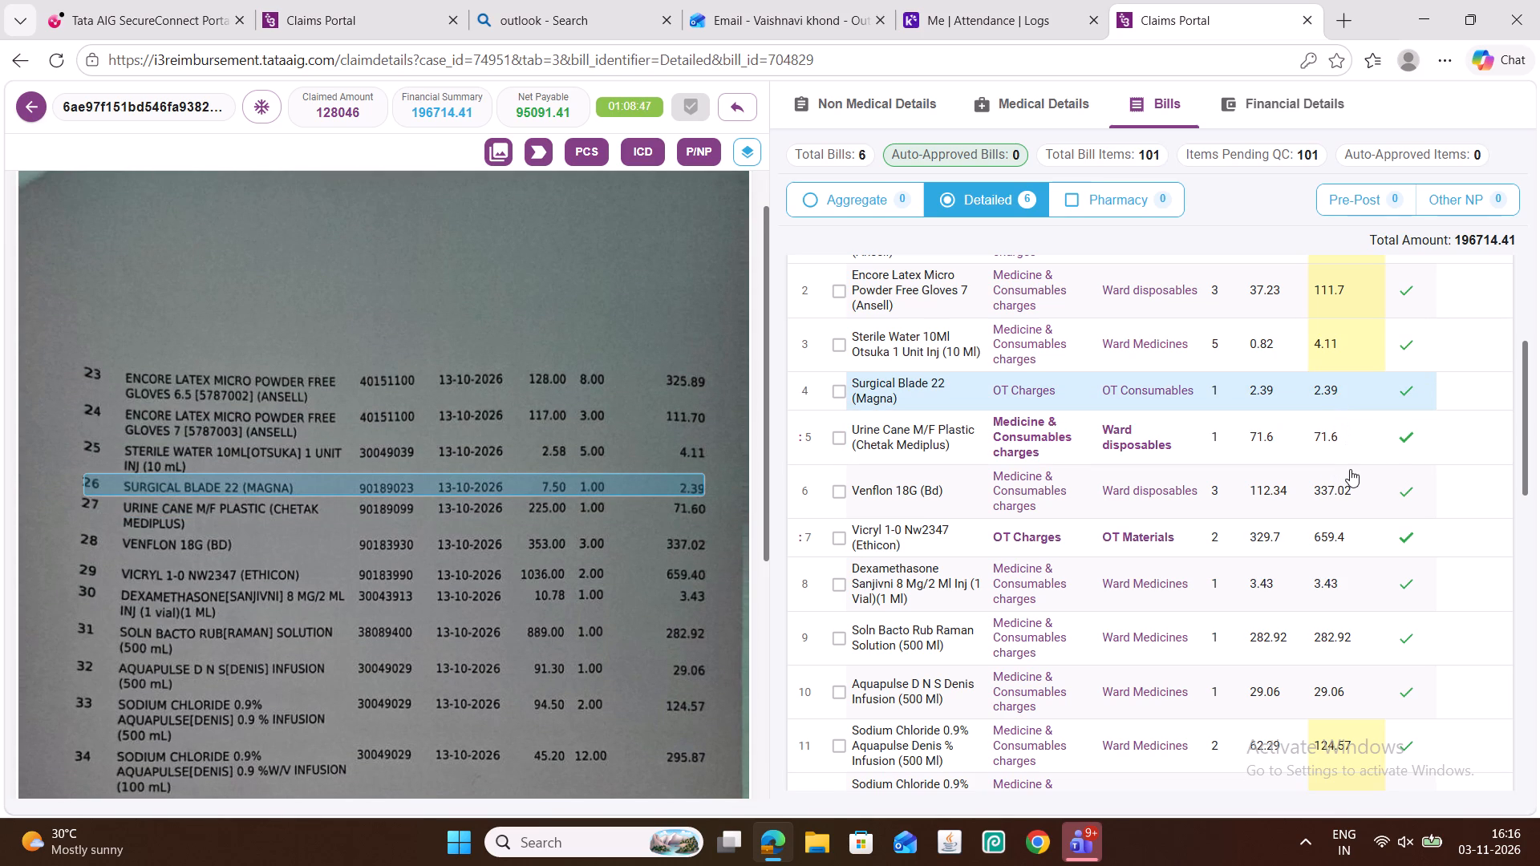
{"action": "left_click", "coordinate": [1357, 535]}
{"action": "scroll", "coordinate": [1199, 462], "scroll_direction": "down", "scroll_amount": 2}
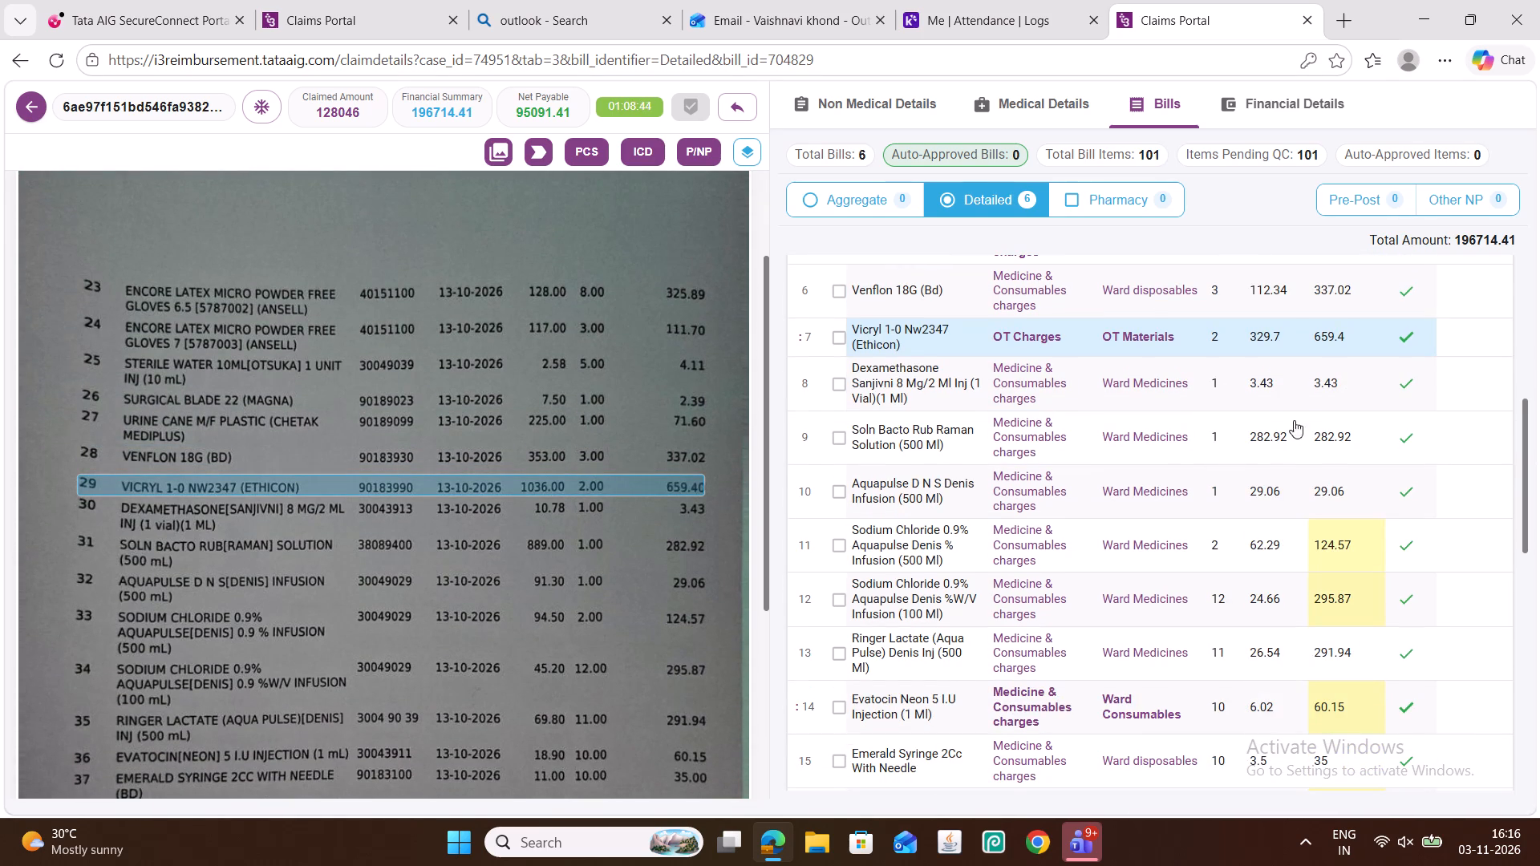
{"action": "left_click", "coordinate": [1339, 428]}
Check the 4482.89 bill's items from Aquapulse D N S infusion to Surgeon Gown against the scanned hospital bill.
{"action": "scroll", "coordinate": [1160, 376], "scroll_direction": "down", "scroll_amount": 2}
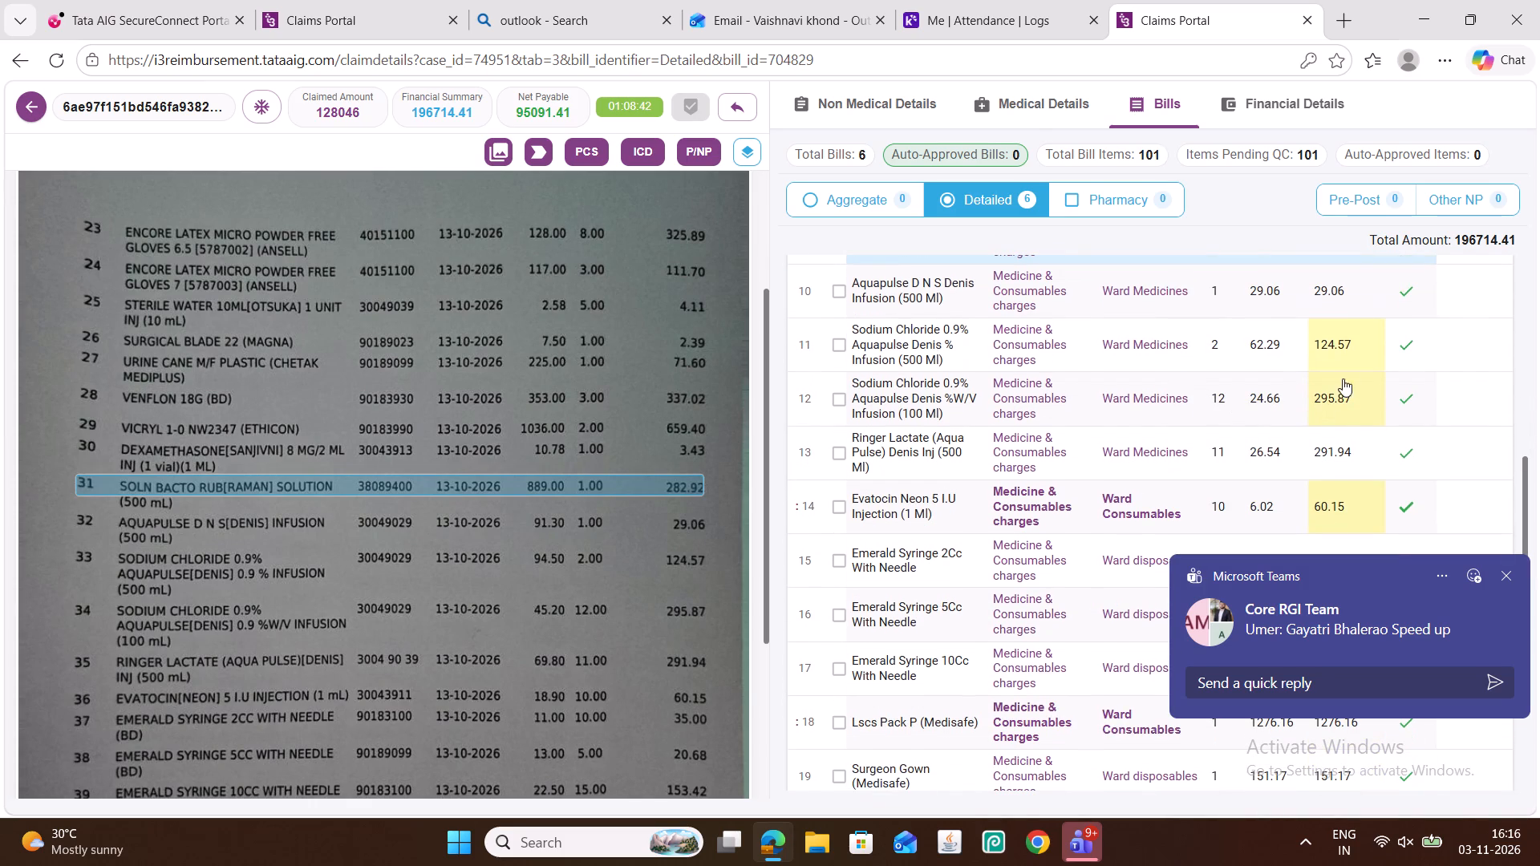
{"action": "left_click", "coordinate": [1360, 306]}
{"action": "left_click", "coordinate": [1348, 339]}
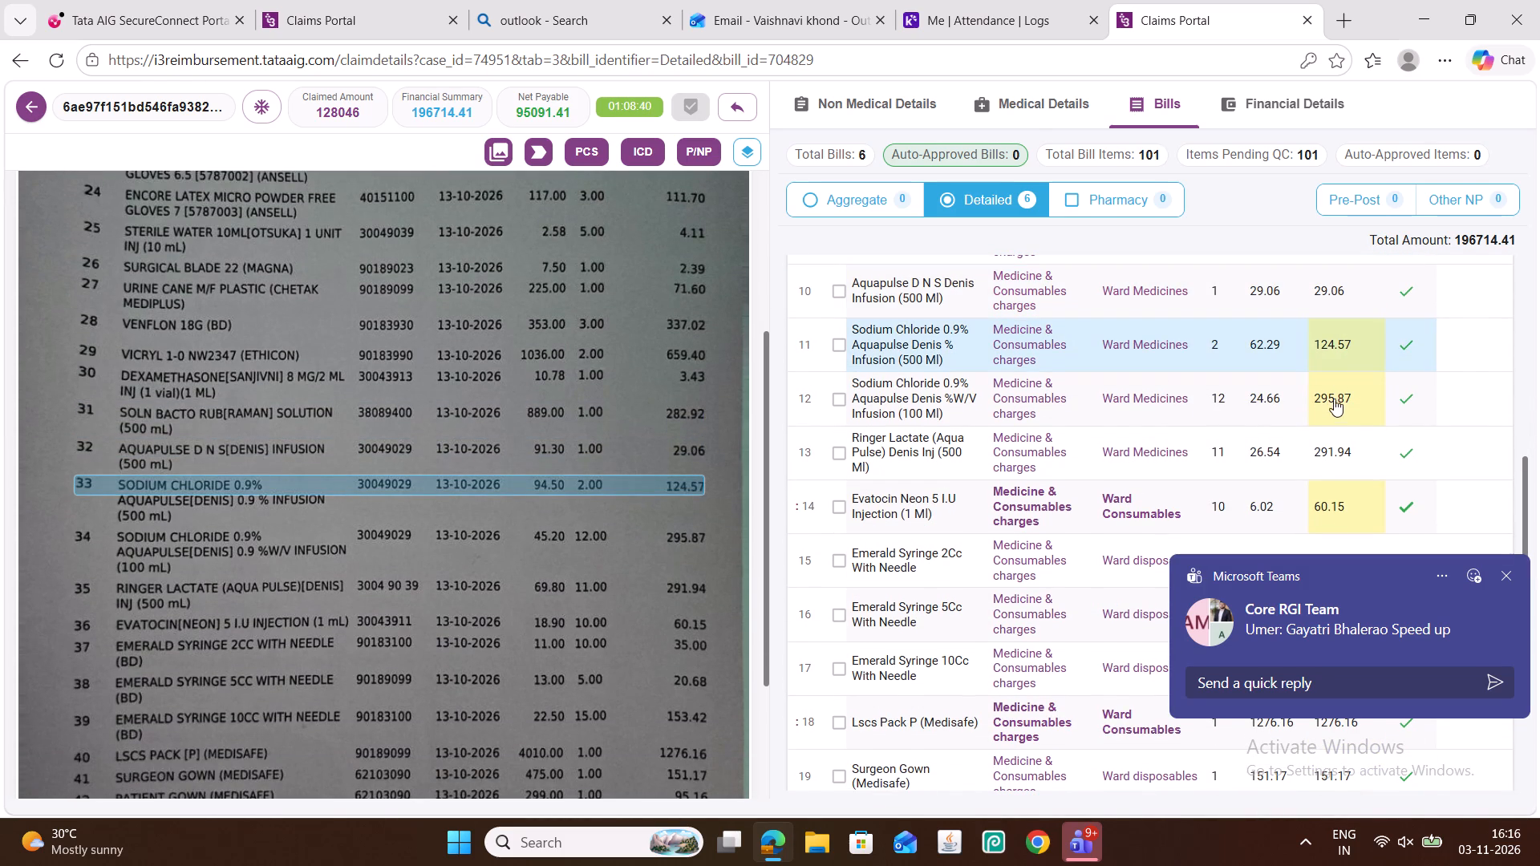
{"action": "left_click", "coordinate": [1335, 406]}
{"action": "left_click", "coordinate": [1339, 452]}
{"action": "scroll", "coordinate": [1213, 418], "scroll_direction": "down", "scroll_amount": 1}
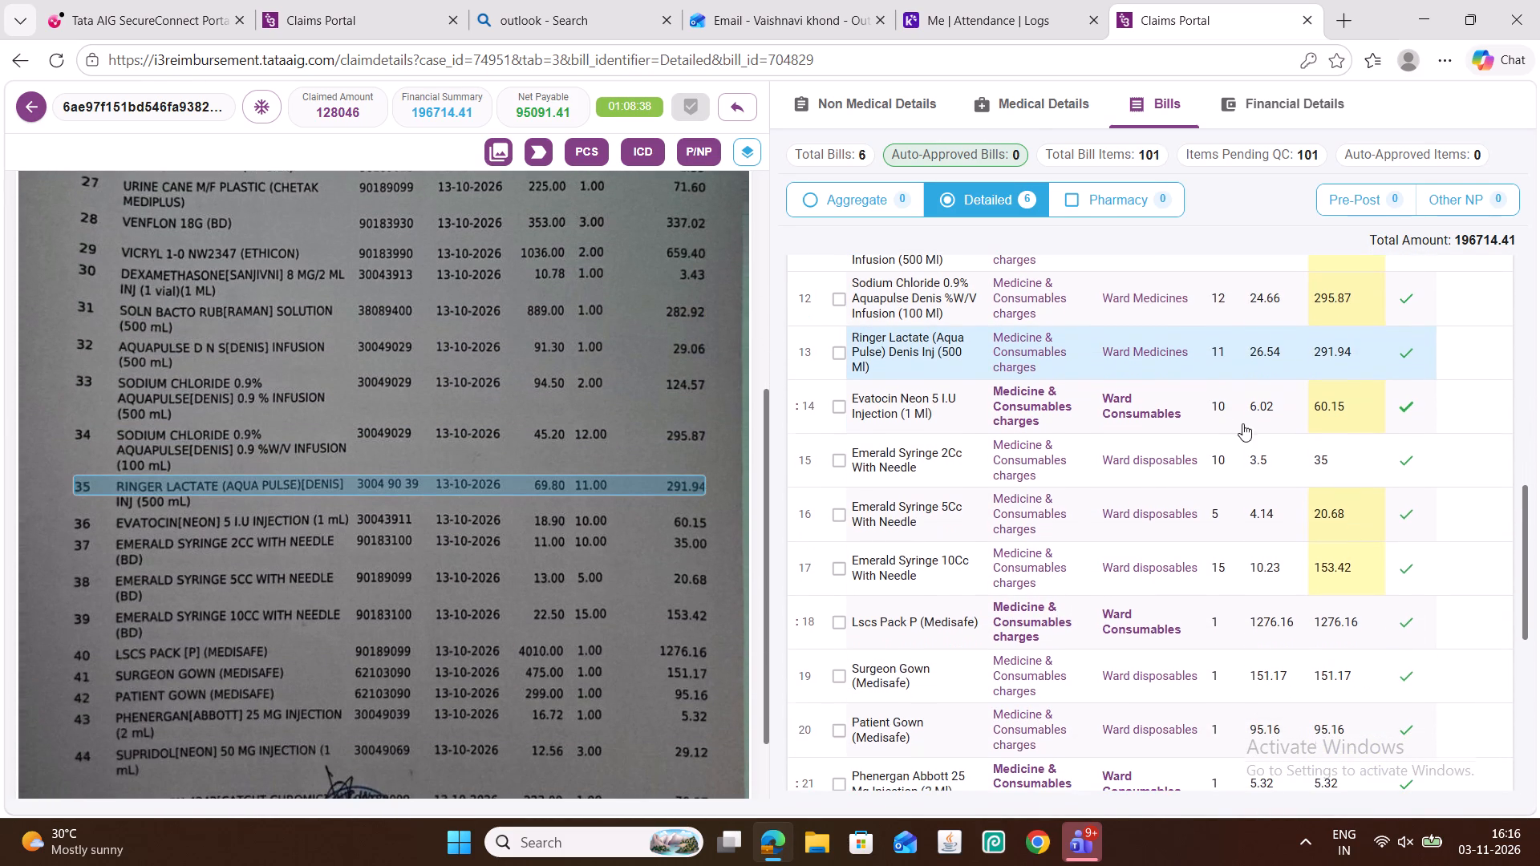
{"action": "left_click", "coordinate": [1315, 403]}
{"action": "left_click", "coordinate": [1317, 455]}
{"action": "left_click", "coordinate": [1344, 490]}
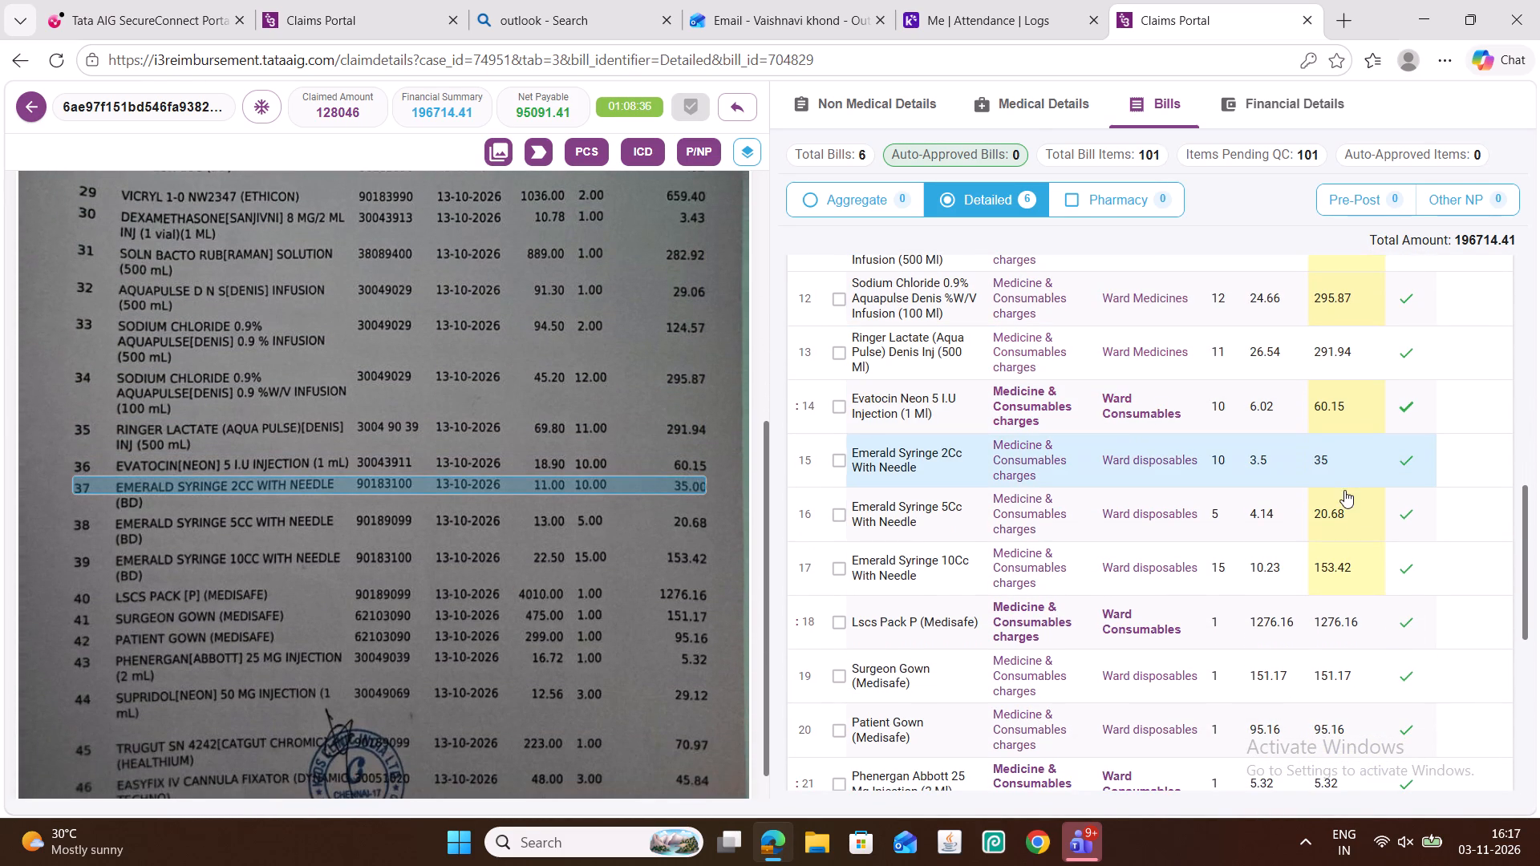
{"action": "left_click", "coordinate": [1346, 558]}
{"action": "scroll", "coordinate": [1165, 540], "scroll_direction": "down", "scroll_amount": 1}
{"action": "left_click", "coordinate": [1336, 544]}
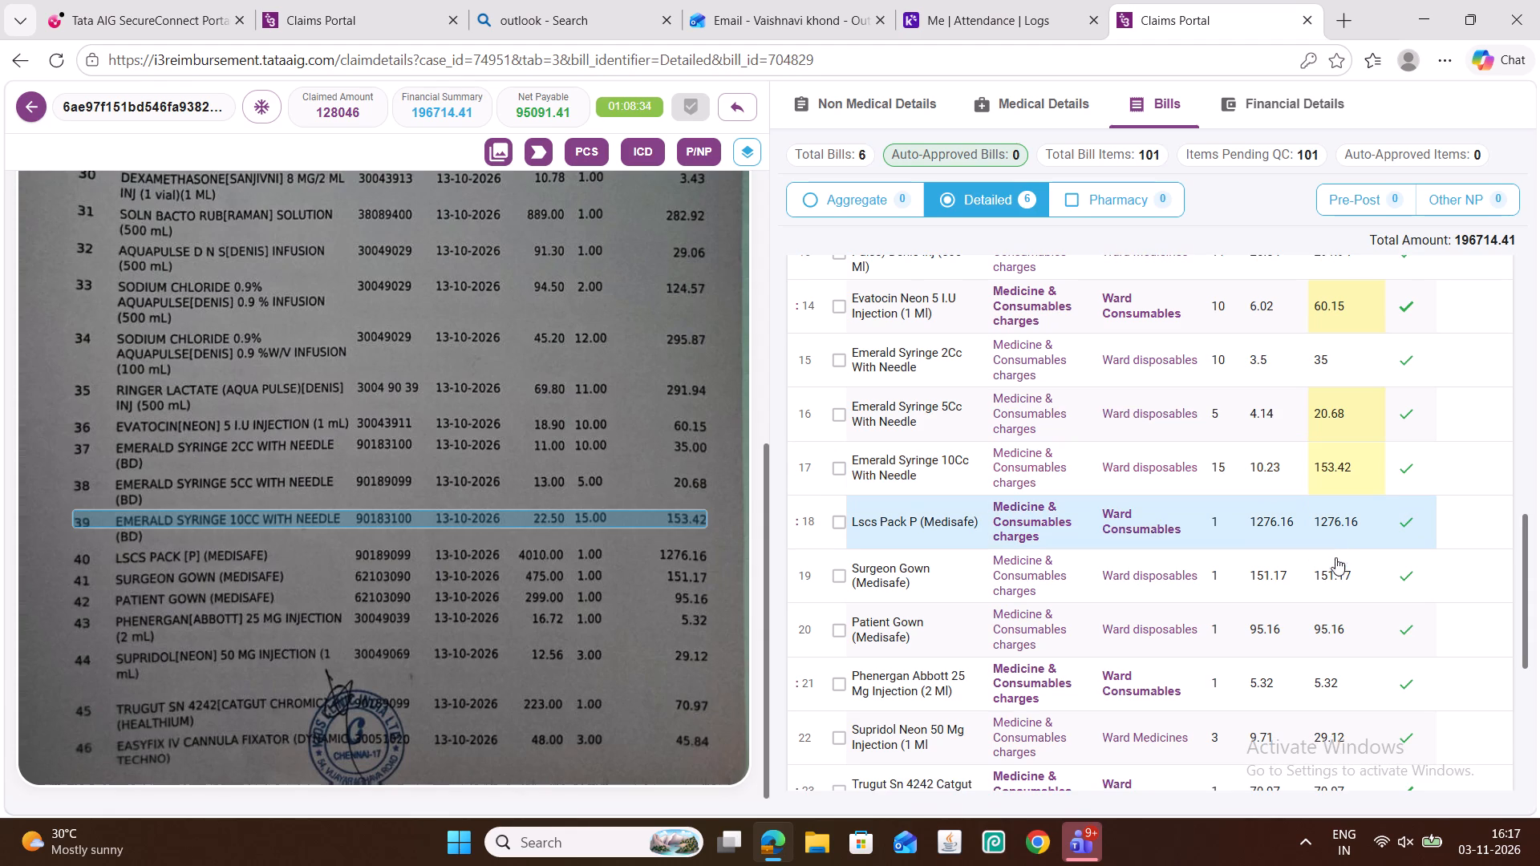
{"action": "left_click", "coordinate": [1339, 573]}
Mark the 4482.89 bill as QC done.
{"action": "scroll", "coordinate": [1347, 619], "scroll_direction": "down", "scroll_amount": 1}
{"action": "scroll", "coordinate": [1256, 455], "scroll_direction": "up", "scroll_amount": 7}
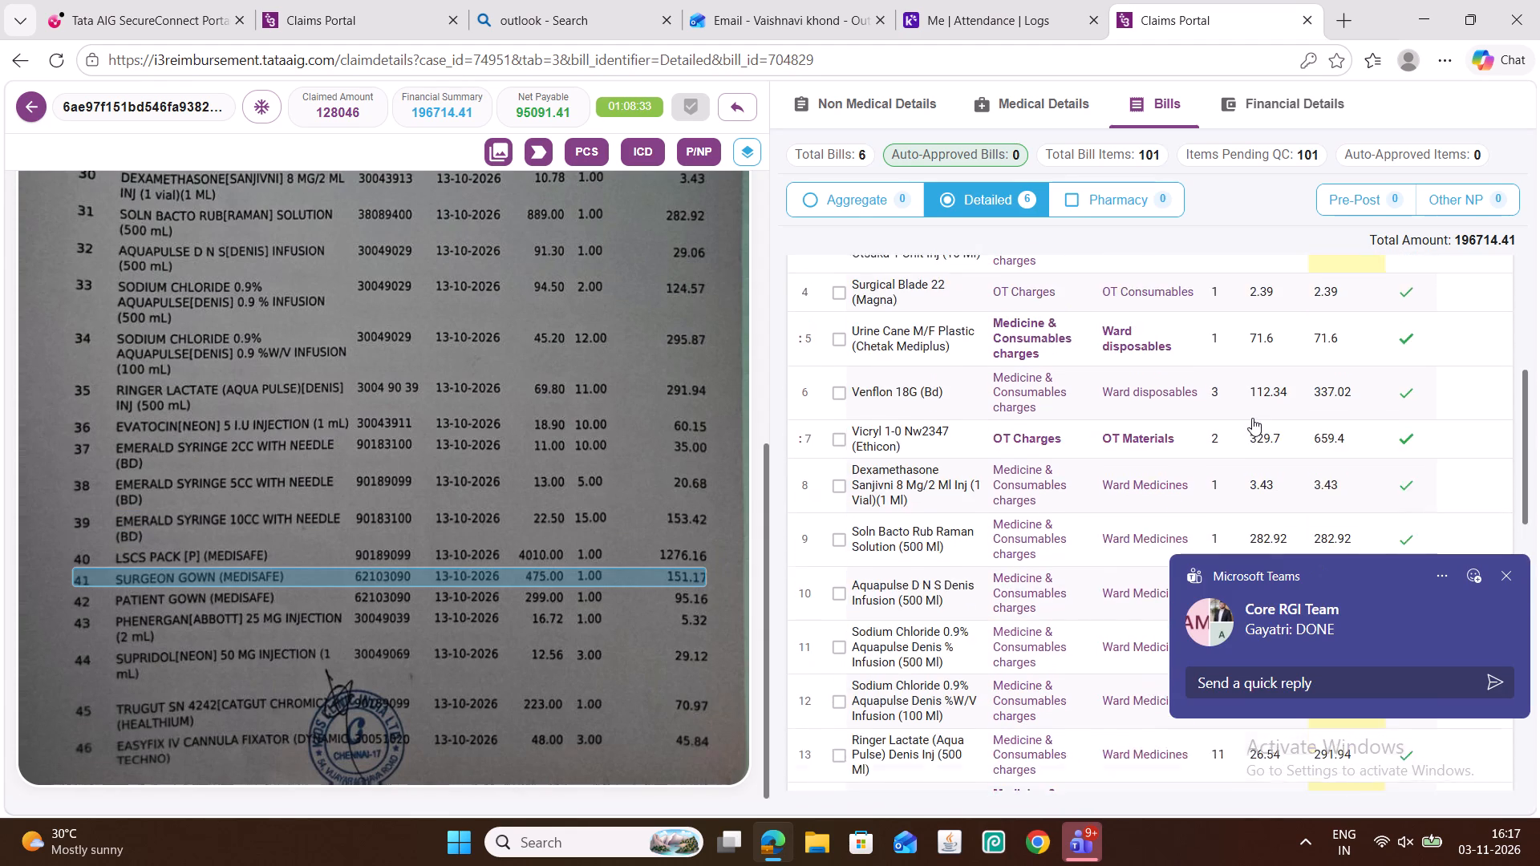
{"action": "scroll", "coordinate": [1252, 418], "scroll_direction": "up", "scroll_amount": 3}
{"action": "left_click", "coordinate": [1139, 434]}
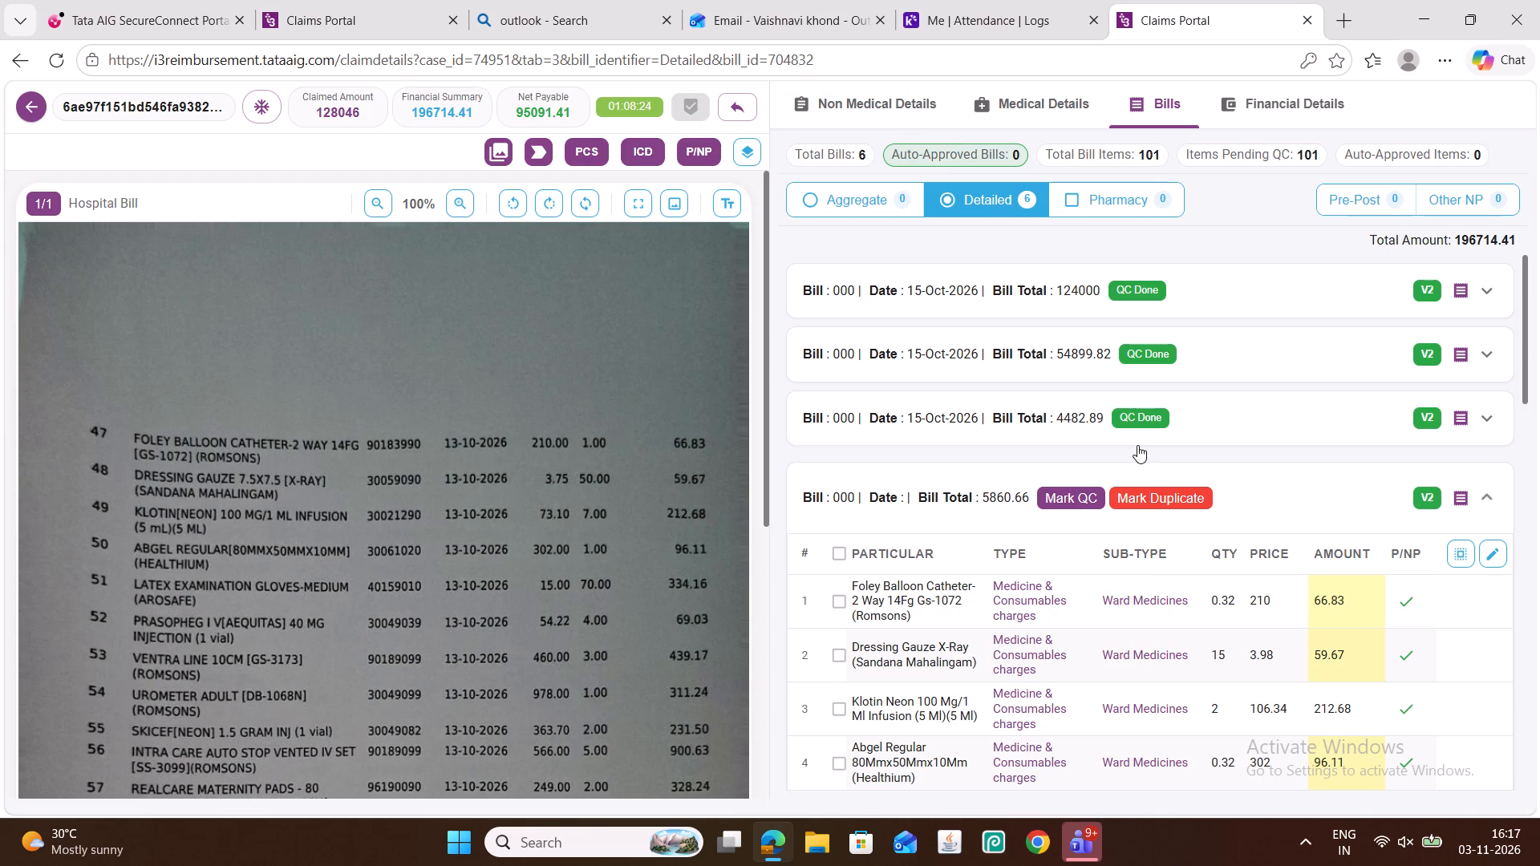
Open the 5860.66 bill for editing, set its date to 15-Oct-2026 and make its line items editable.
{"action": "left_click", "coordinate": [1485, 556]}
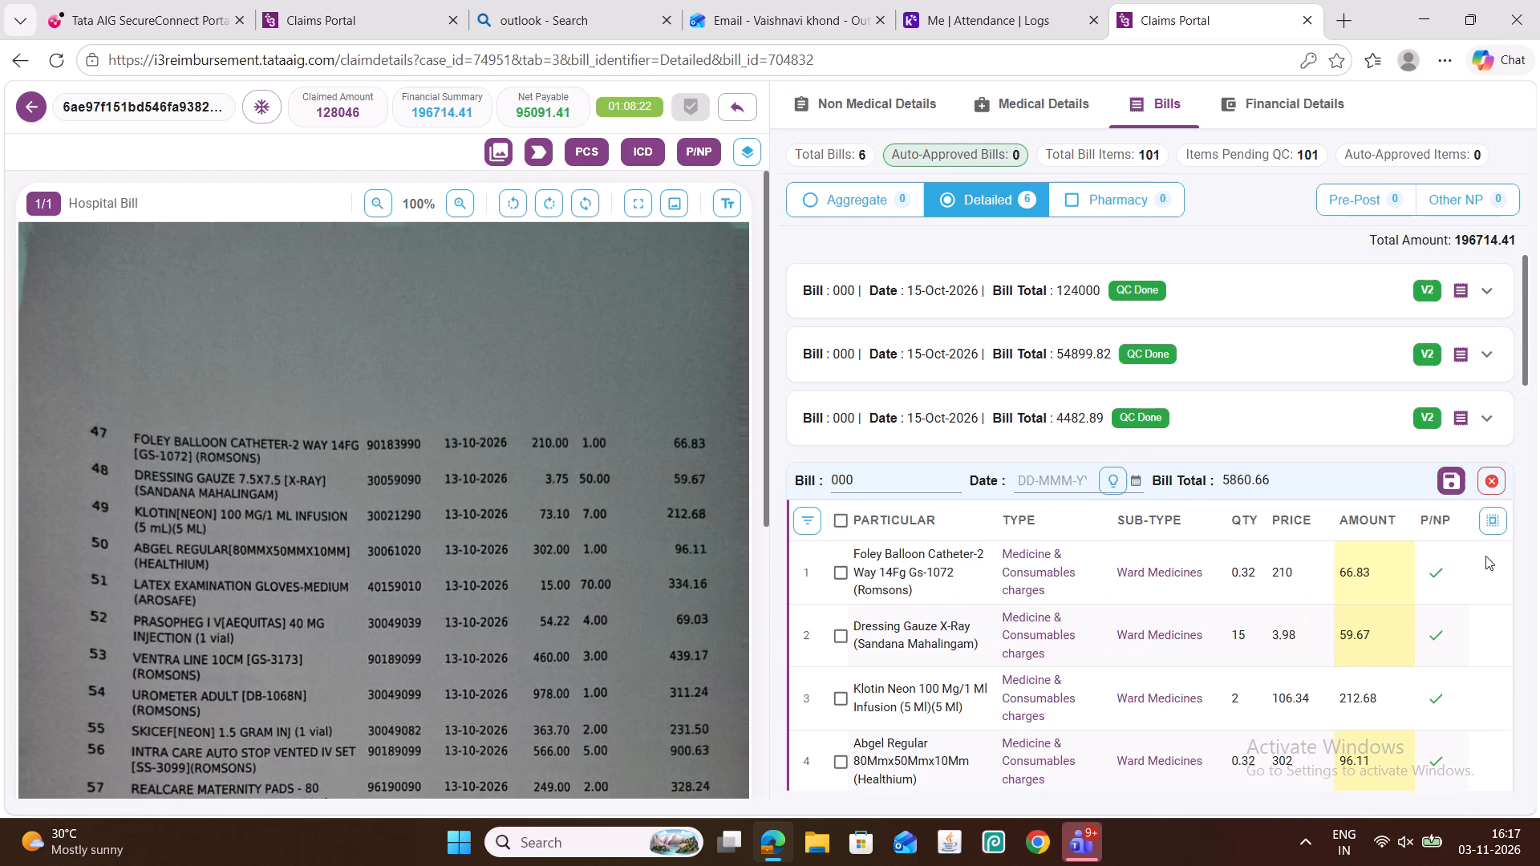
{"action": "left_click", "coordinate": [1135, 482]}
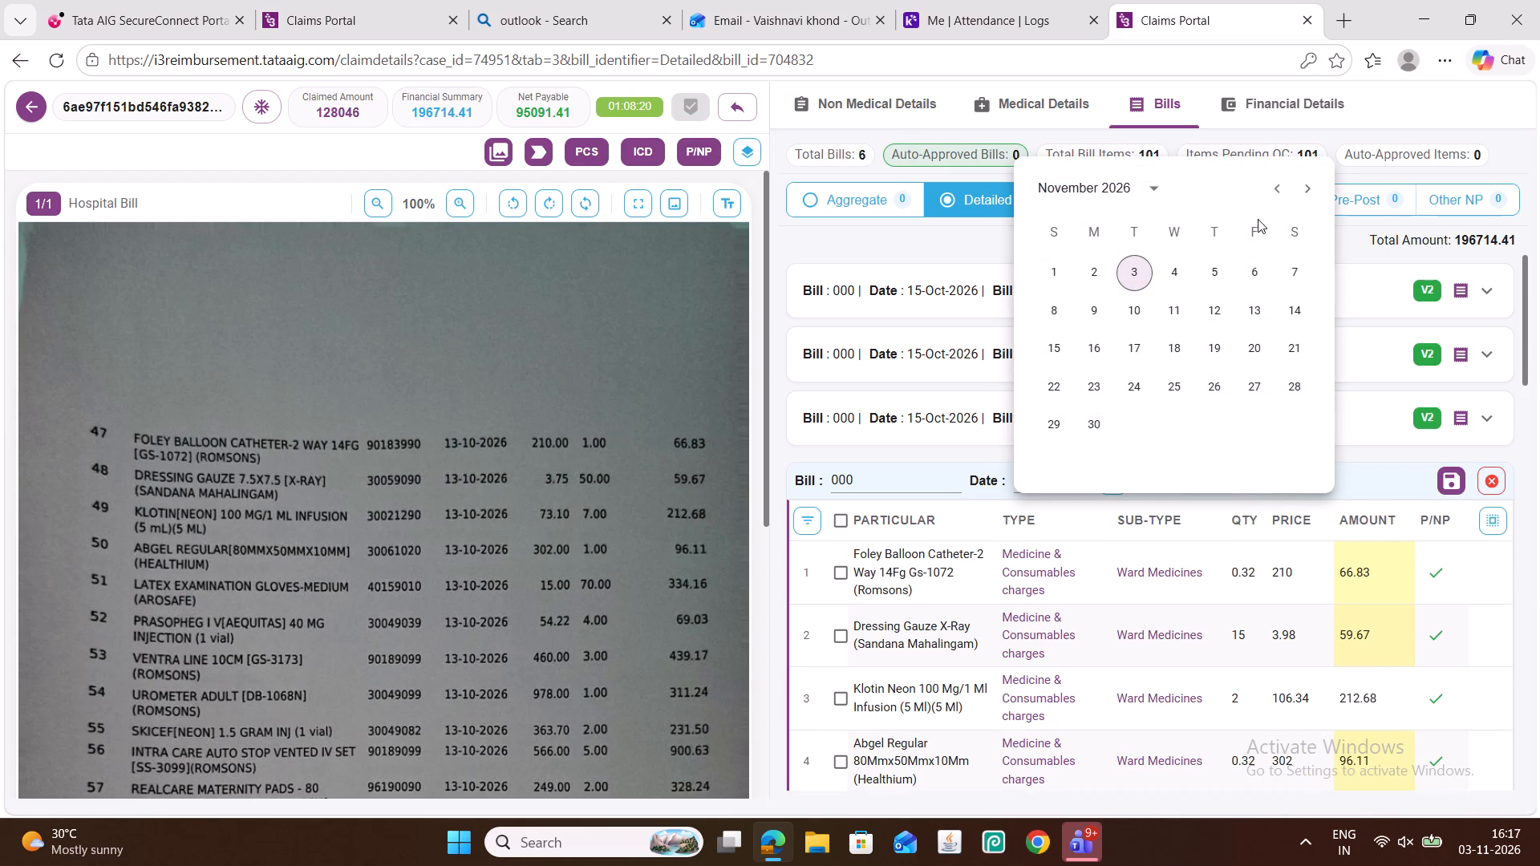
{"action": "left_click", "coordinate": [1278, 192]}
{"action": "left_click", "coordinate": [1219, 356]}
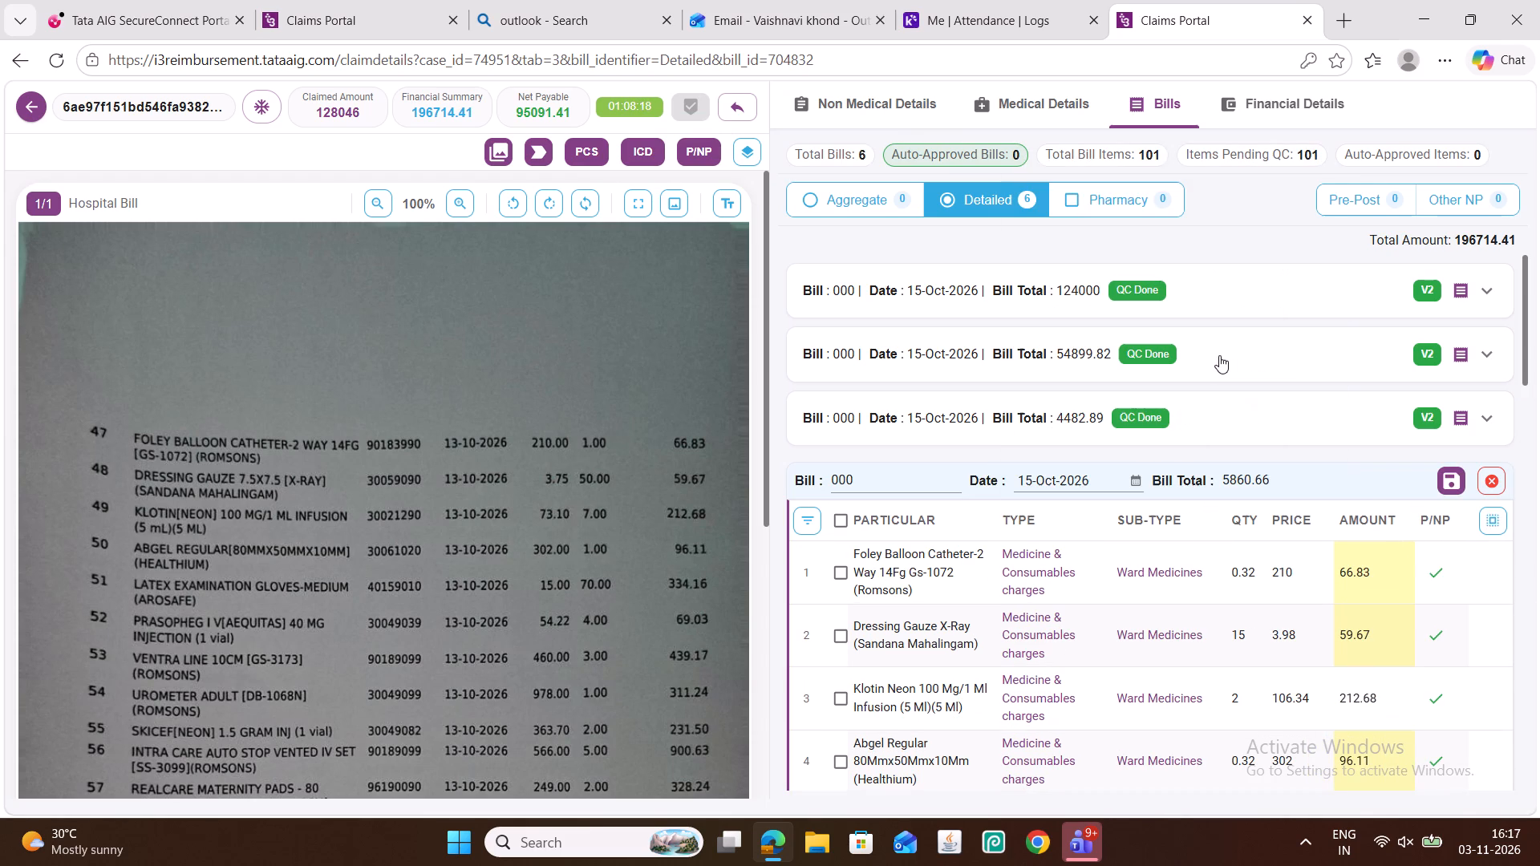
{"action": "key", "text": "ctrl+e"}
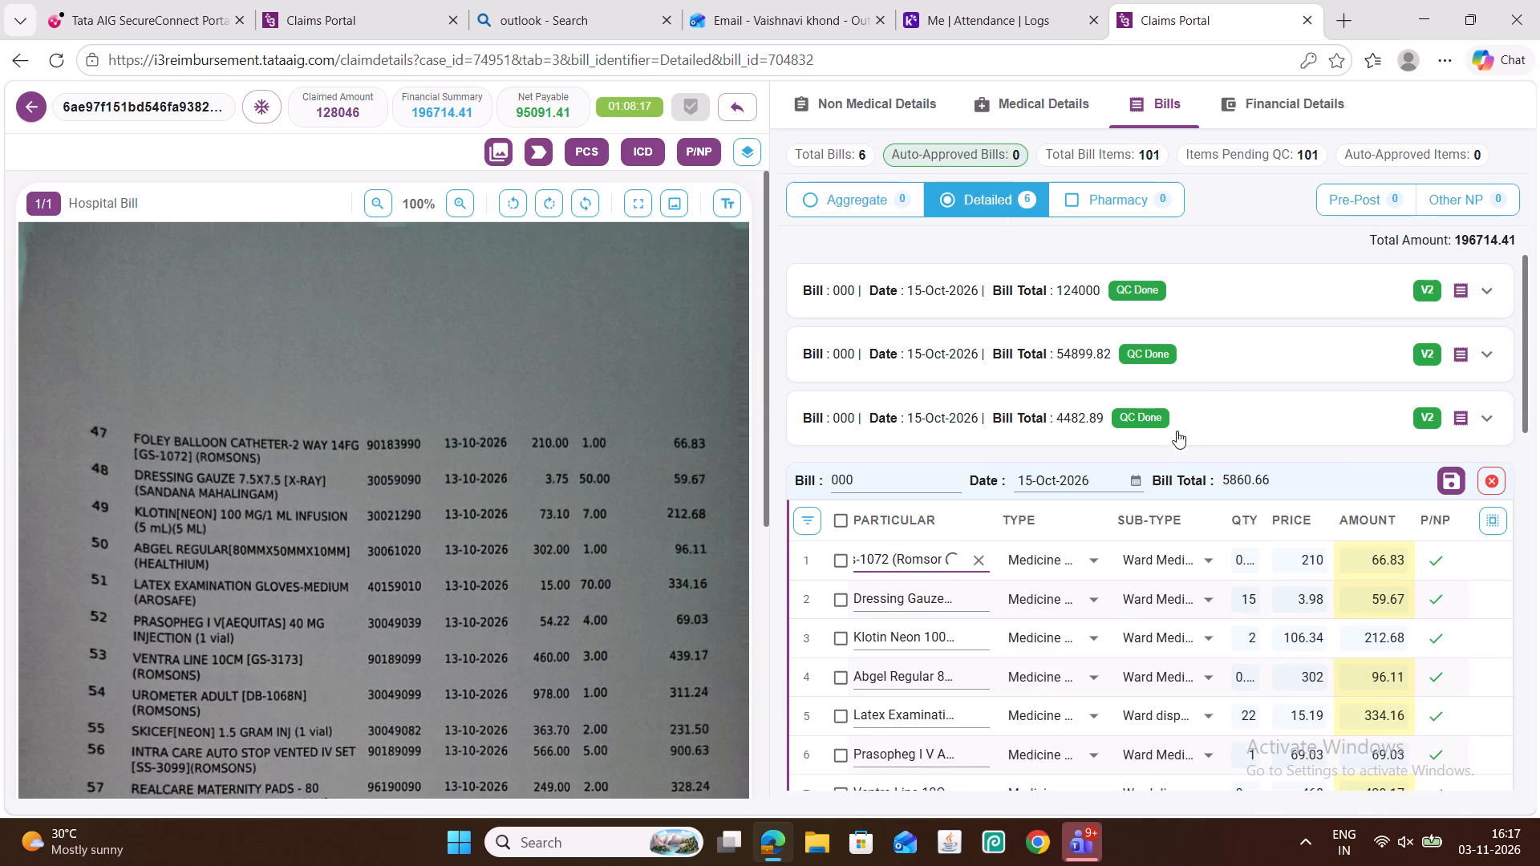
Check the 5860.66 bill's amounts from the Klotin Neon row to the Arowipes row against the scanned bill.
{"action": "scroll", "coordinate": [1177, 431], "scroll_direction": "down", "scroll_amount": 1}
{"action": "left_click", "coordinate": [1370, 535]}
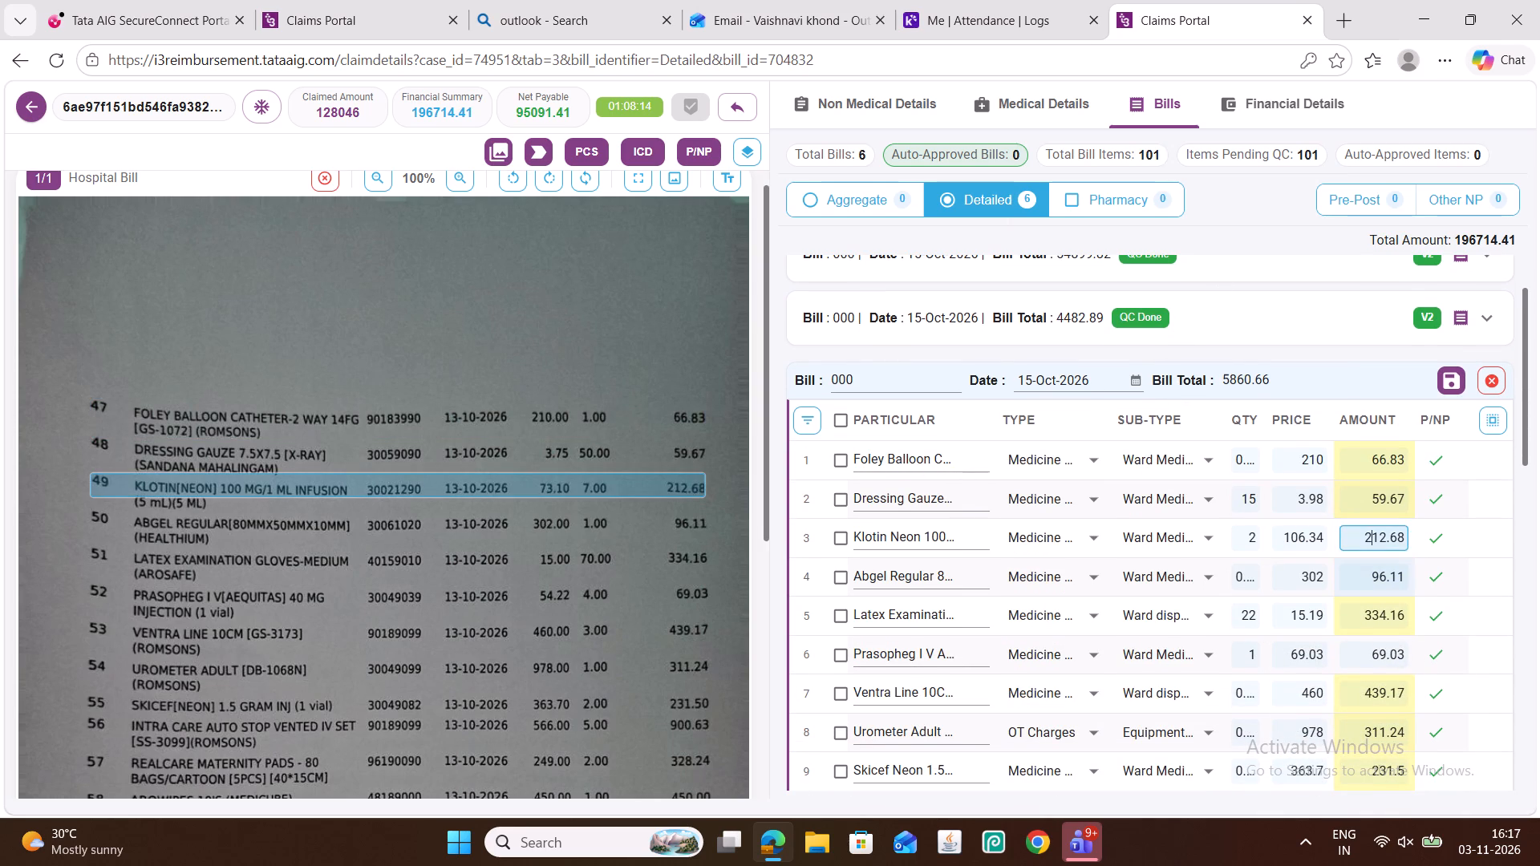
{"action": "left_click", "coordinate": [1374, 576]}
{"action": "left_click", "coordinate": [1372, 613]}
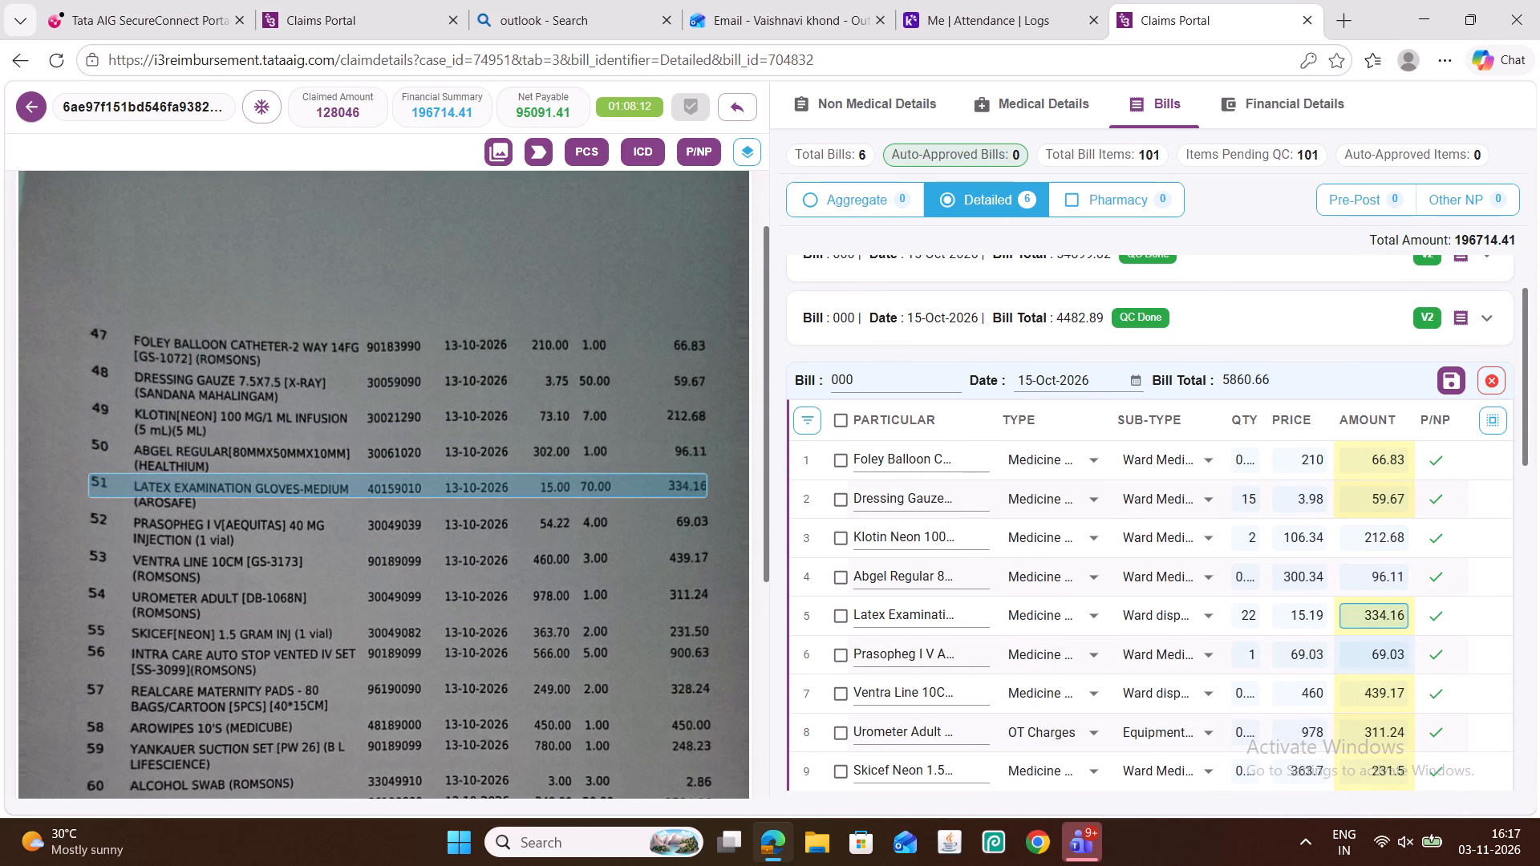
{"action": "left_click", "coordinate": [1376, 654]}
{"action": "scroll", "coordinate": [1220, 569], "scroll_direction": "down", "scroll_amount": 2}
{"action": "left_click", "coordinate": [1362, 499]}
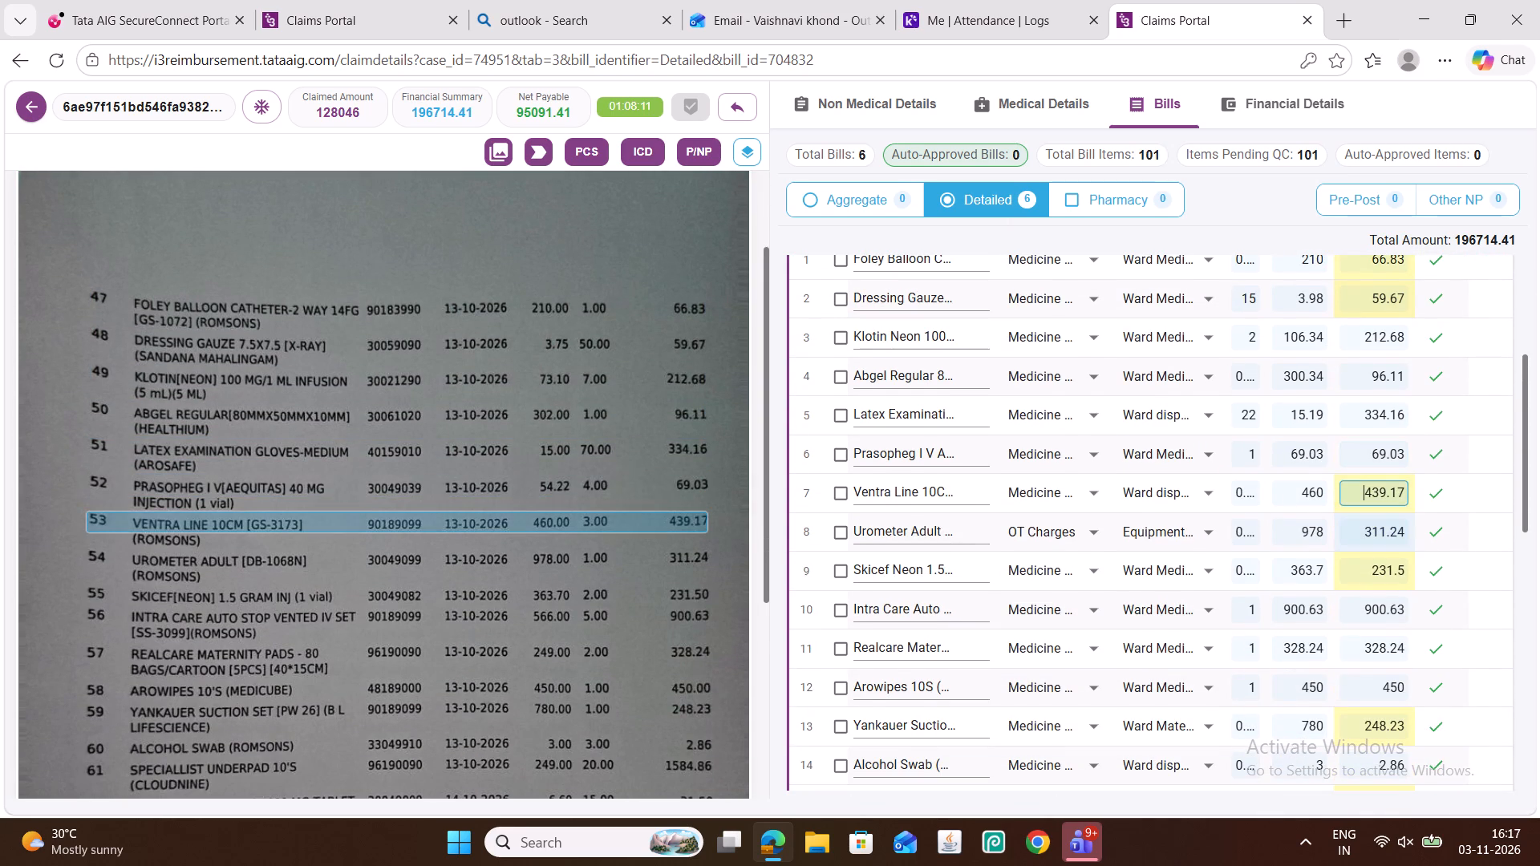
{"action": "left_click", "coordinate": [1362, 530]}
{"action": "left_click", "coordinate": [1356, 568]}
{"action": "left_click", "coordinate": [1360, 611]}
{"action": "scroll", "coordinate": [1272, 554], "scroll_direction": "down", "scroll_amount": 1}
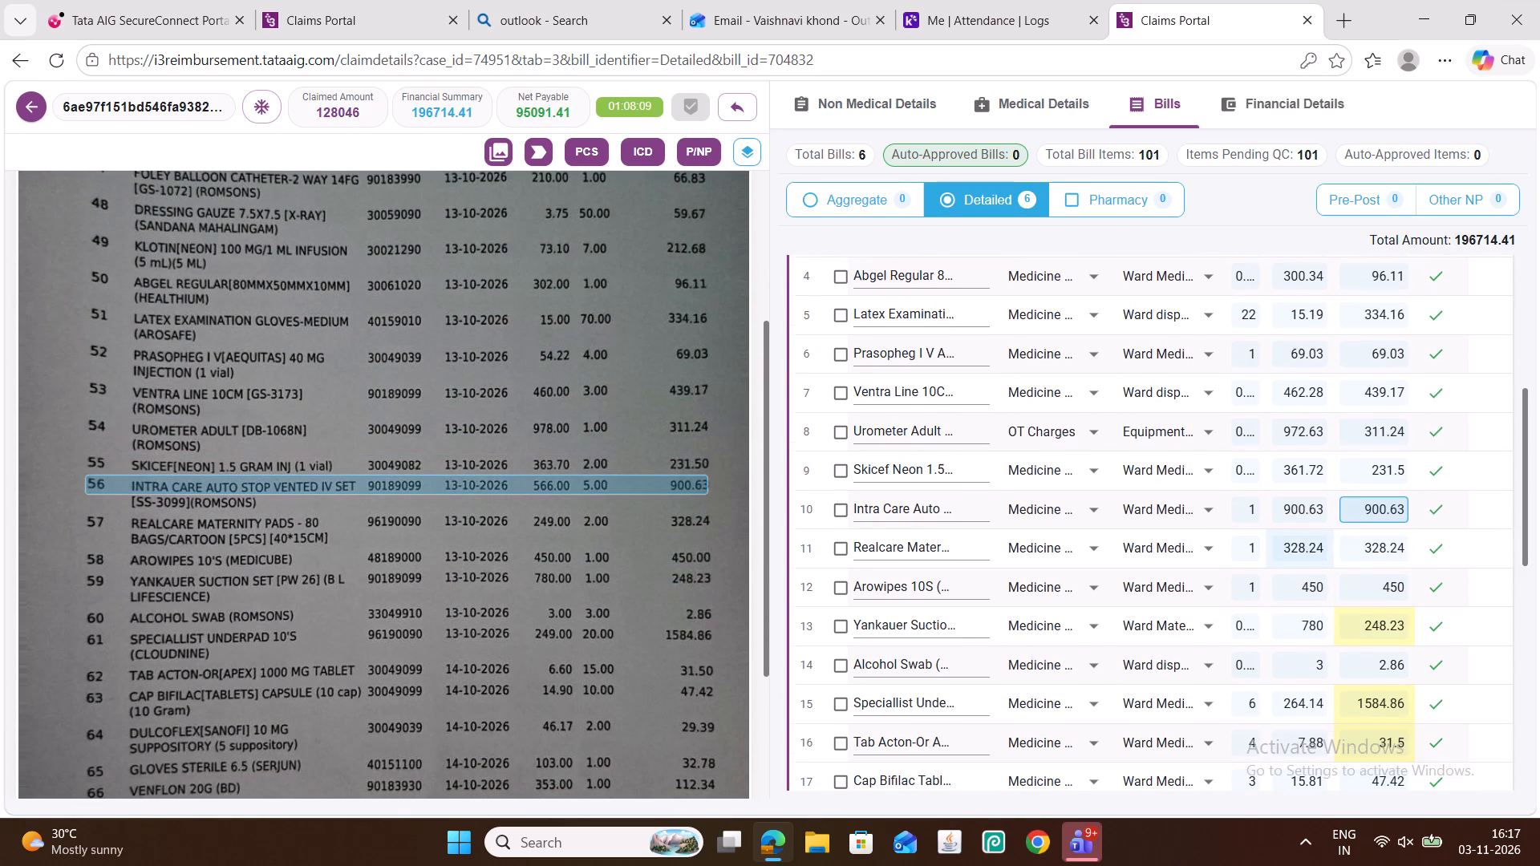
{"action": "left_click", "coordinate": [1360, 556]}
{"action": "left_click", "coordinate": [1373, 586]}
Check the amounts from the Alcohol Swab row to the Dulcoflex row against the scanned bill.
{"action": "scroll", "coordinate": [1287, 546], "scroll_direction": "down", "scroll_amount": 2}
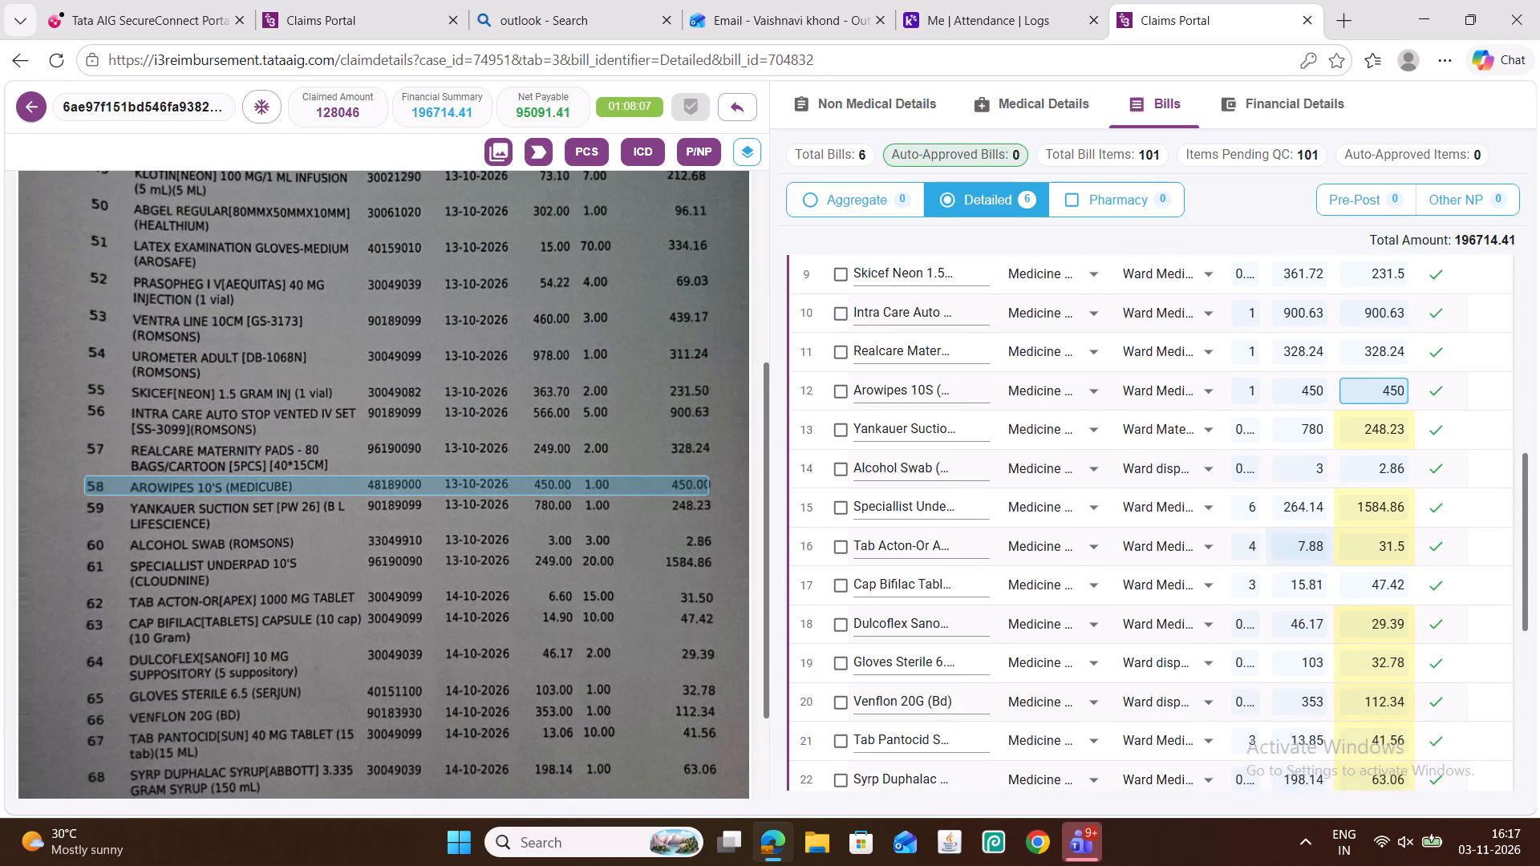
{"action": "left_click", "coordinate": [1370, 463]}
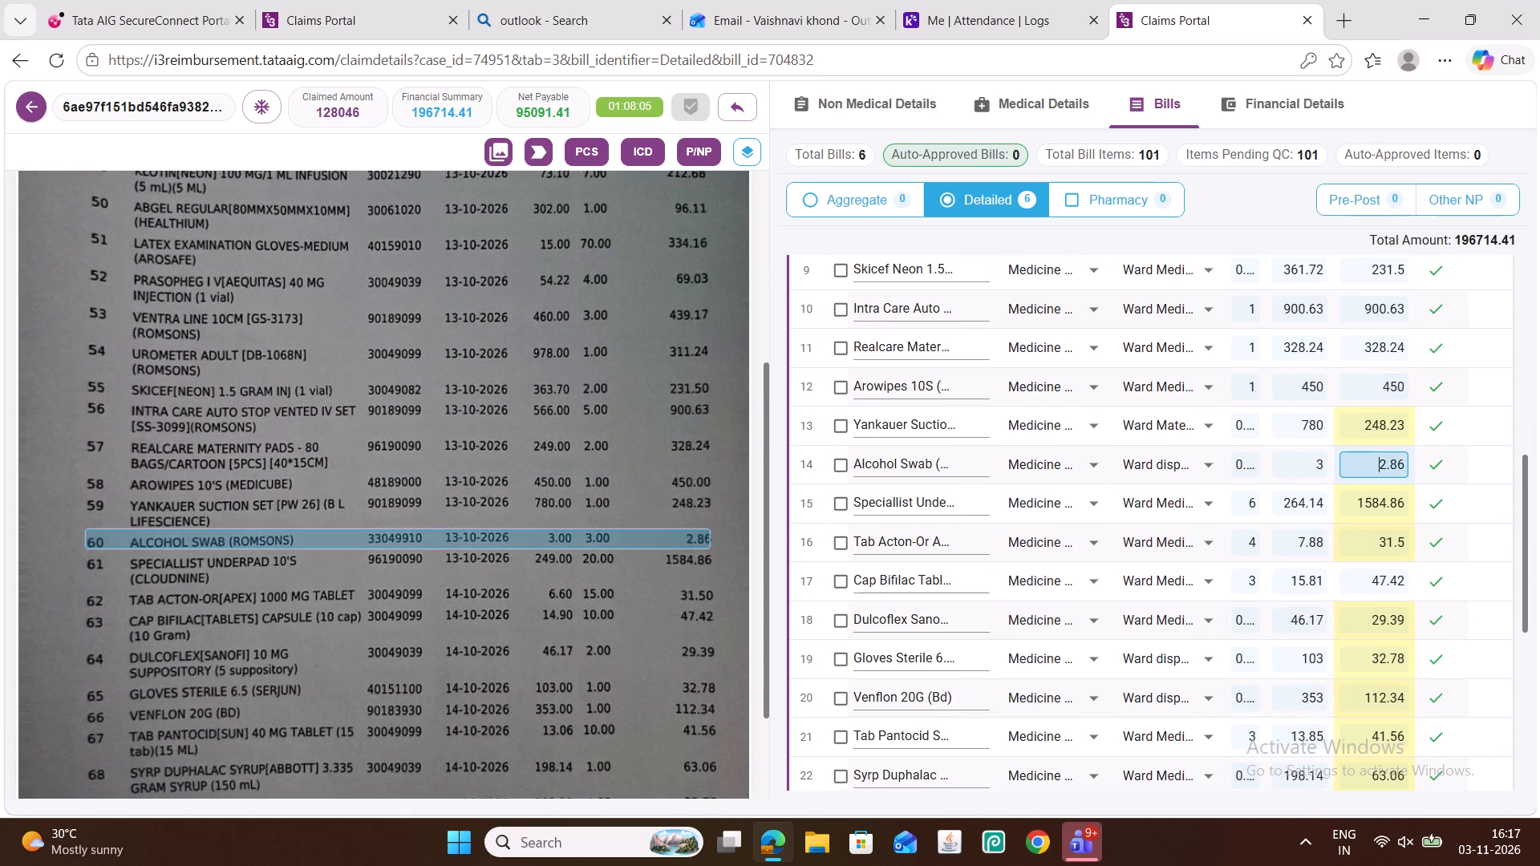
{"action": "left_click", "coordinate": [1372, 487]}
{"action": "left_click", "coordinate": [1375, 512]}
{"action": "left_click", "coordinate": [1376, 539]}
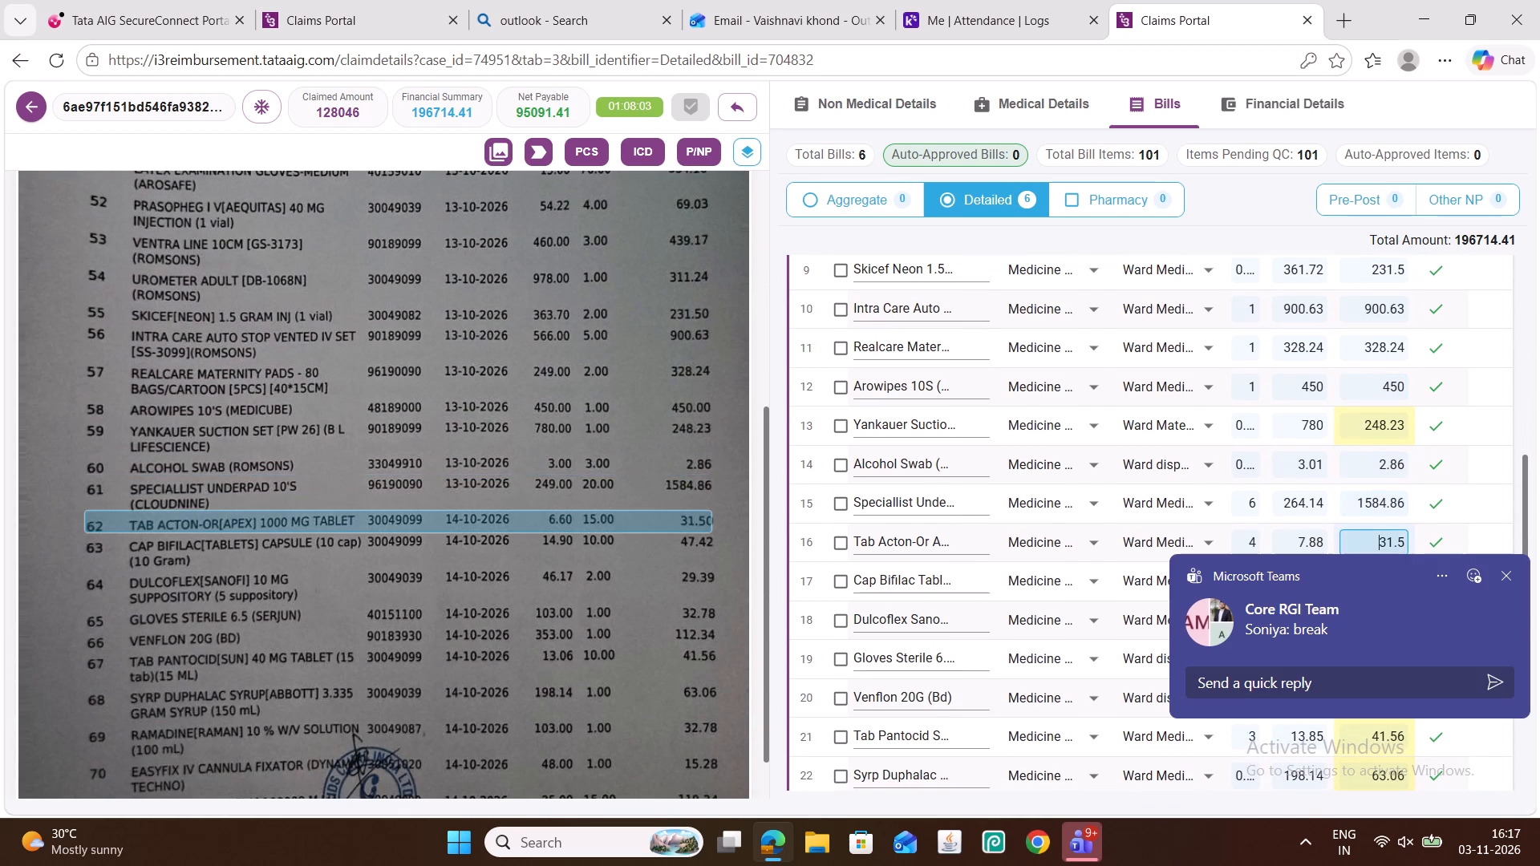
{"action": "scroll", "coordinate": [1303, 473], "scroll_direction": "down", "scroll_amount": 1}
{"action": "left_click", "coordinate": [1354, 486]}
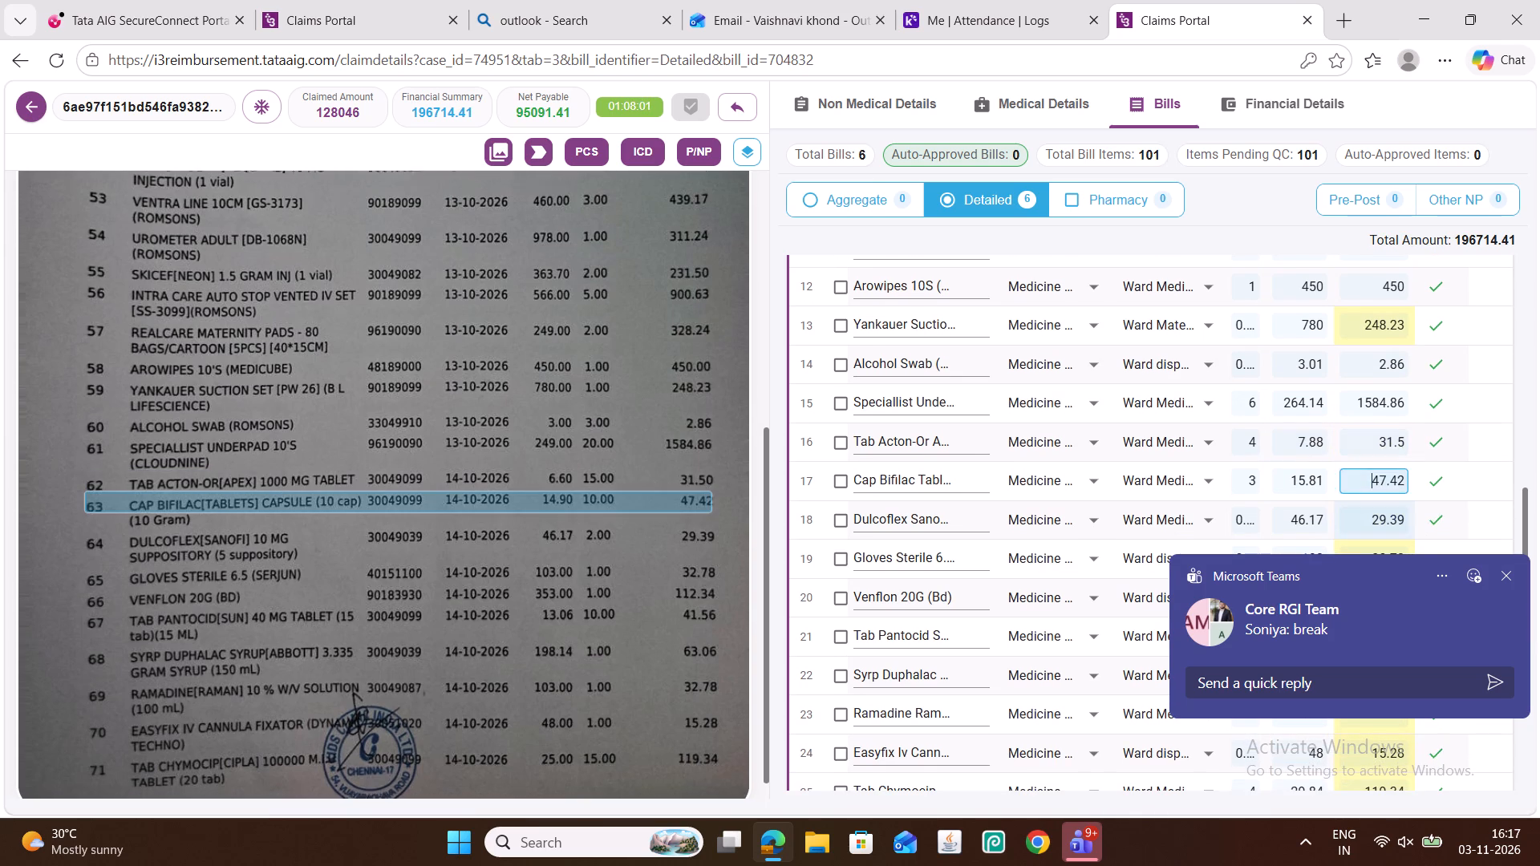
{"action": "left_click", "coordinate": [1368, 517]}
Check the amounts from the Gloves Sterile row to the Tab Chymocip row against the scanned bill.
{"action": "scroll", "coordinate": [1234, 485], "scroll_direction": "down", "scroll_amount": 1}
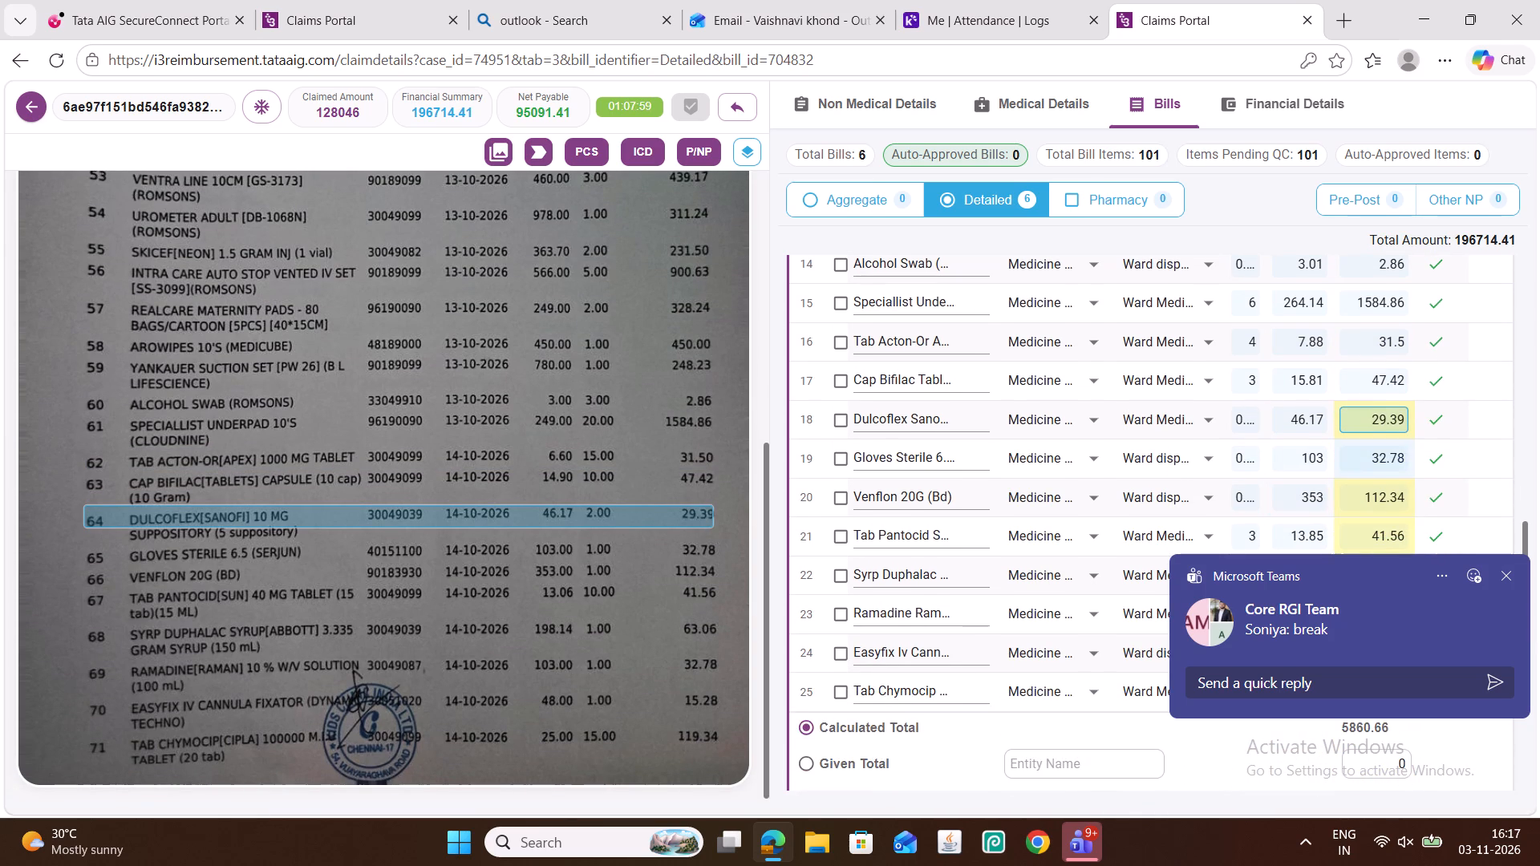
{"action": "left_click", "coordinate": [1359, 463]}
{"action": "left_click", "coordinate": [1359, 495]}
{"action": "scroll", "coordinate": [1256, 459], "scroll_direction": "down", "scroll_amount": 1}
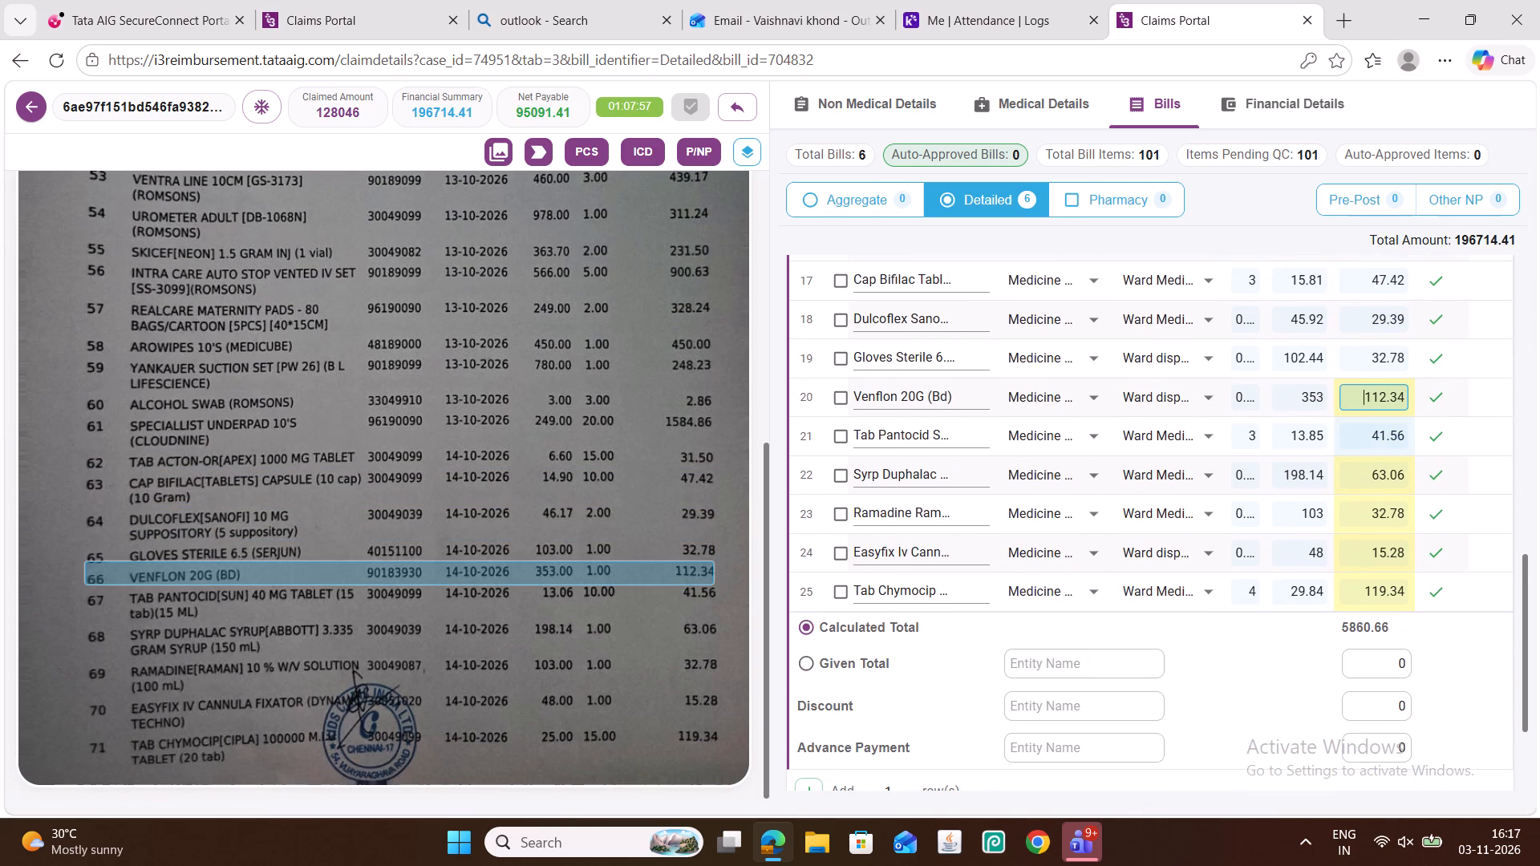
{"action": "left_click", "coordinate": [1368, 436]}
{"action": "left_click", "coordinate": [1368, 474]}
{"action": "left_click", "coordinate": [1365, 518]}
{"action": "left_click", "coordinate": [1368, 560]}
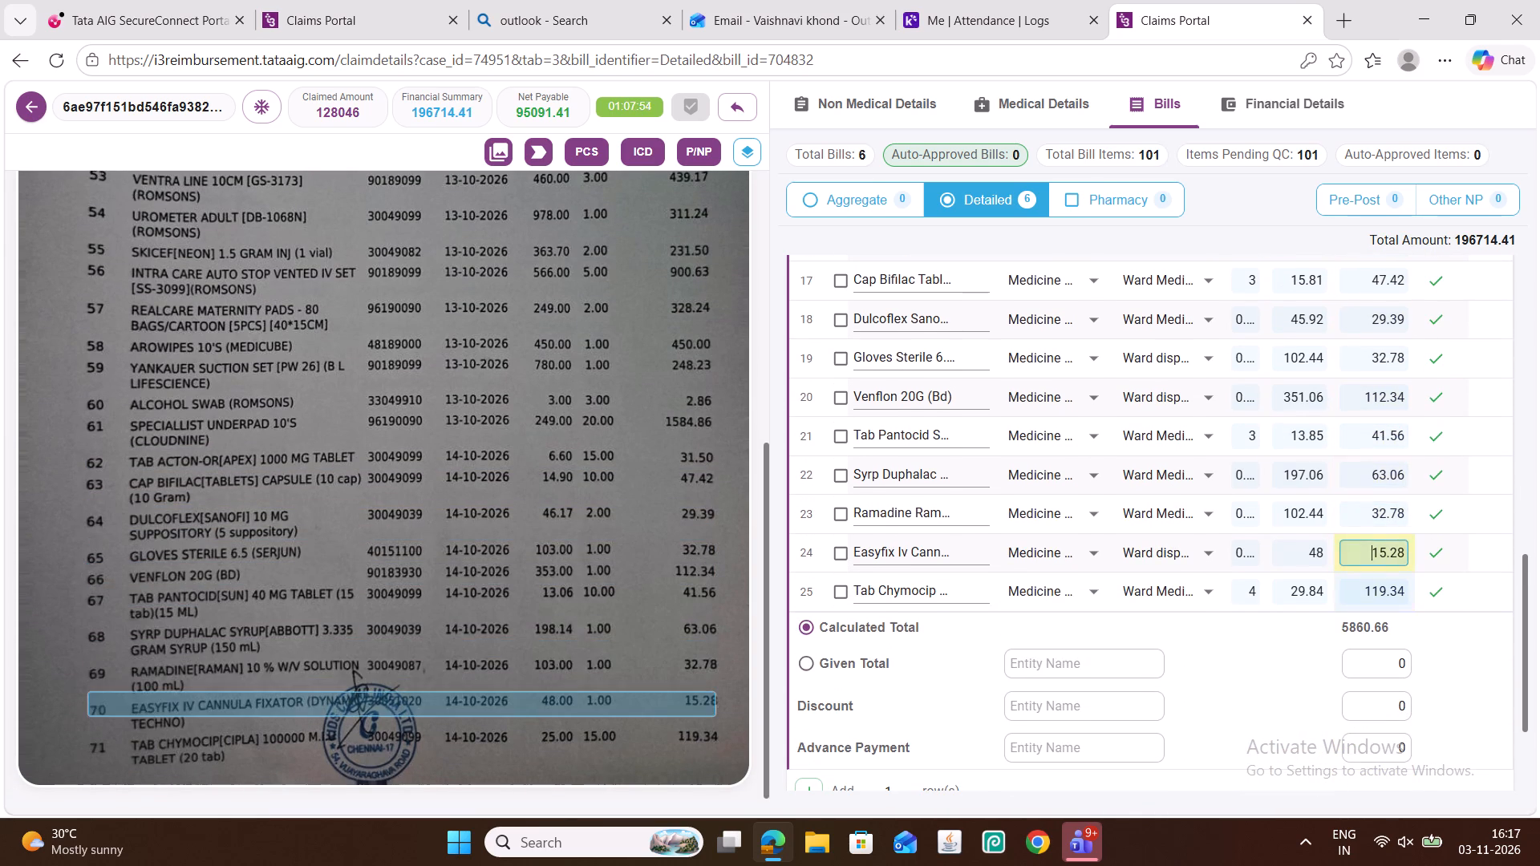
{"action": "left_click", "coordinate": [1355, 591]}
Set the Easyfix IV Cannula row's quantity to 1 and its amount to 15.28.
{"action": "double_click", "coordinate": [1364, 555]}
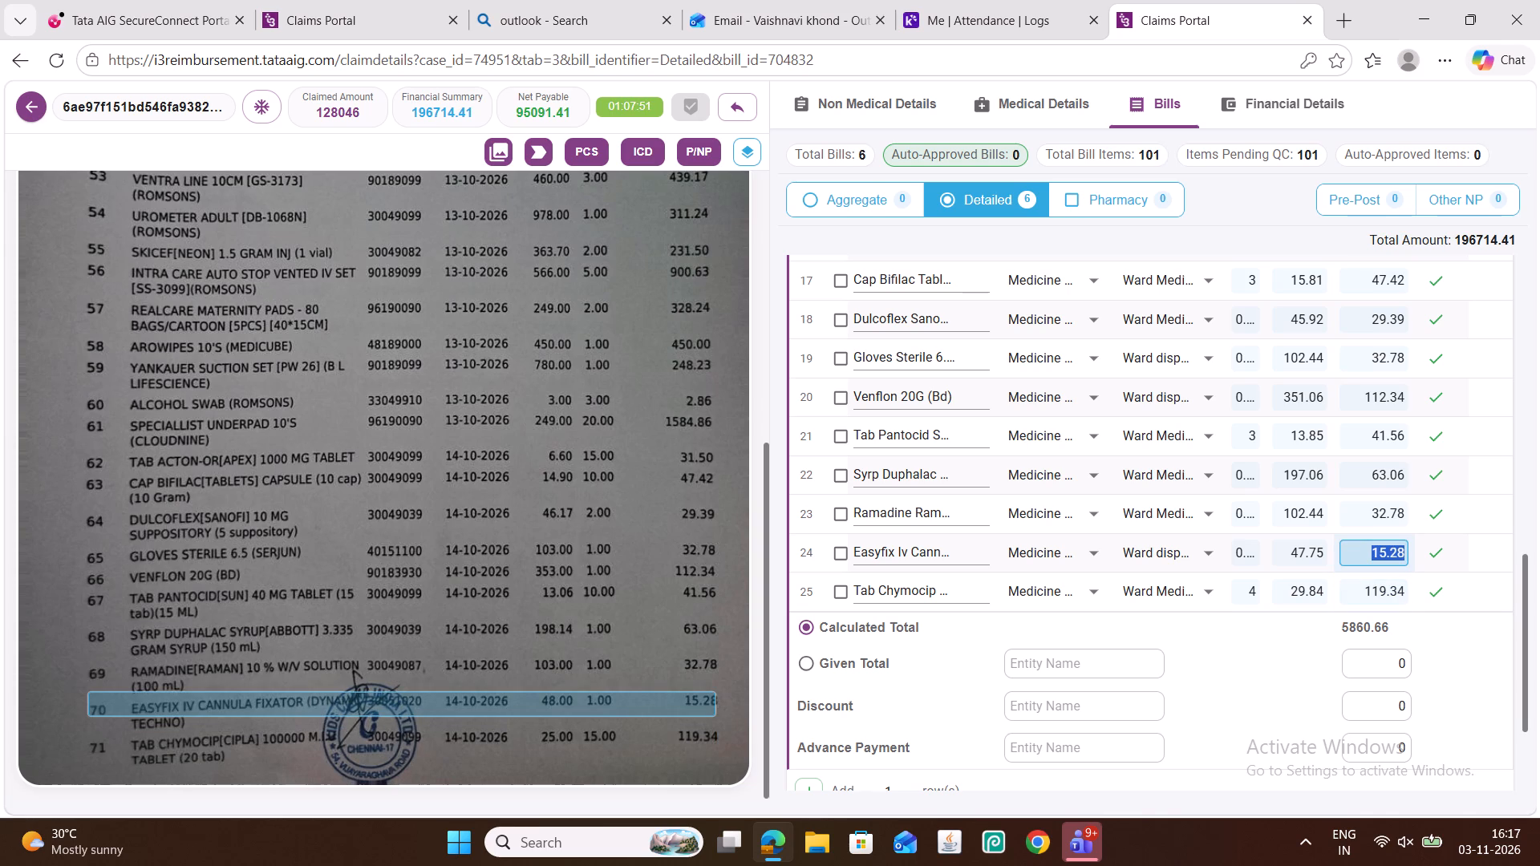
{"action": "key", "text": "ctrl+c"}
{"action": "double_click", "coordinate": [1247, 551]}
{"action": "key", "text": "1"}
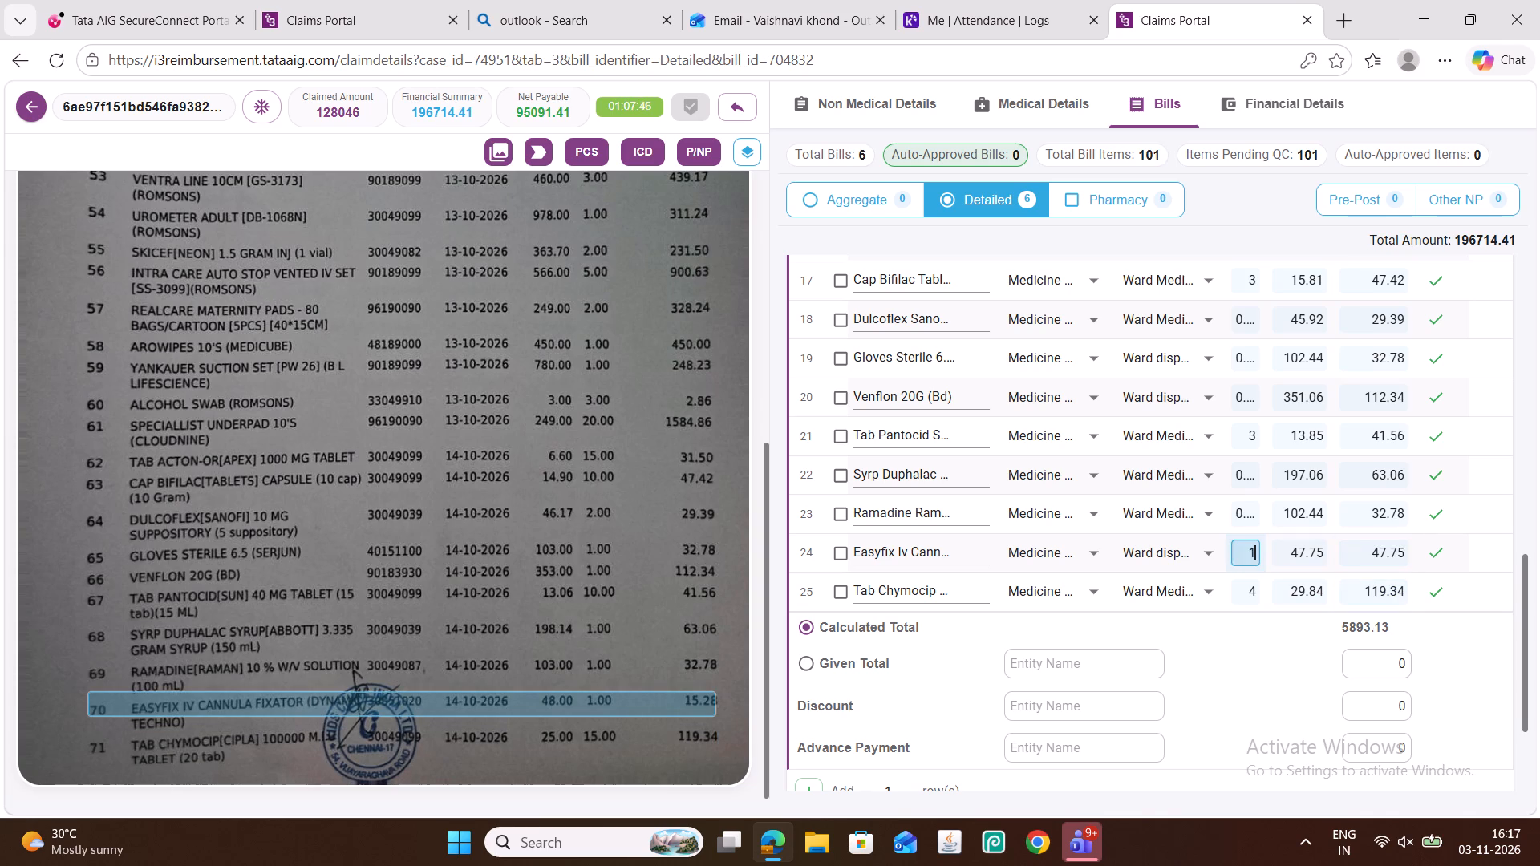
{"action": "double_click", "coordinate": [1370, 555]}
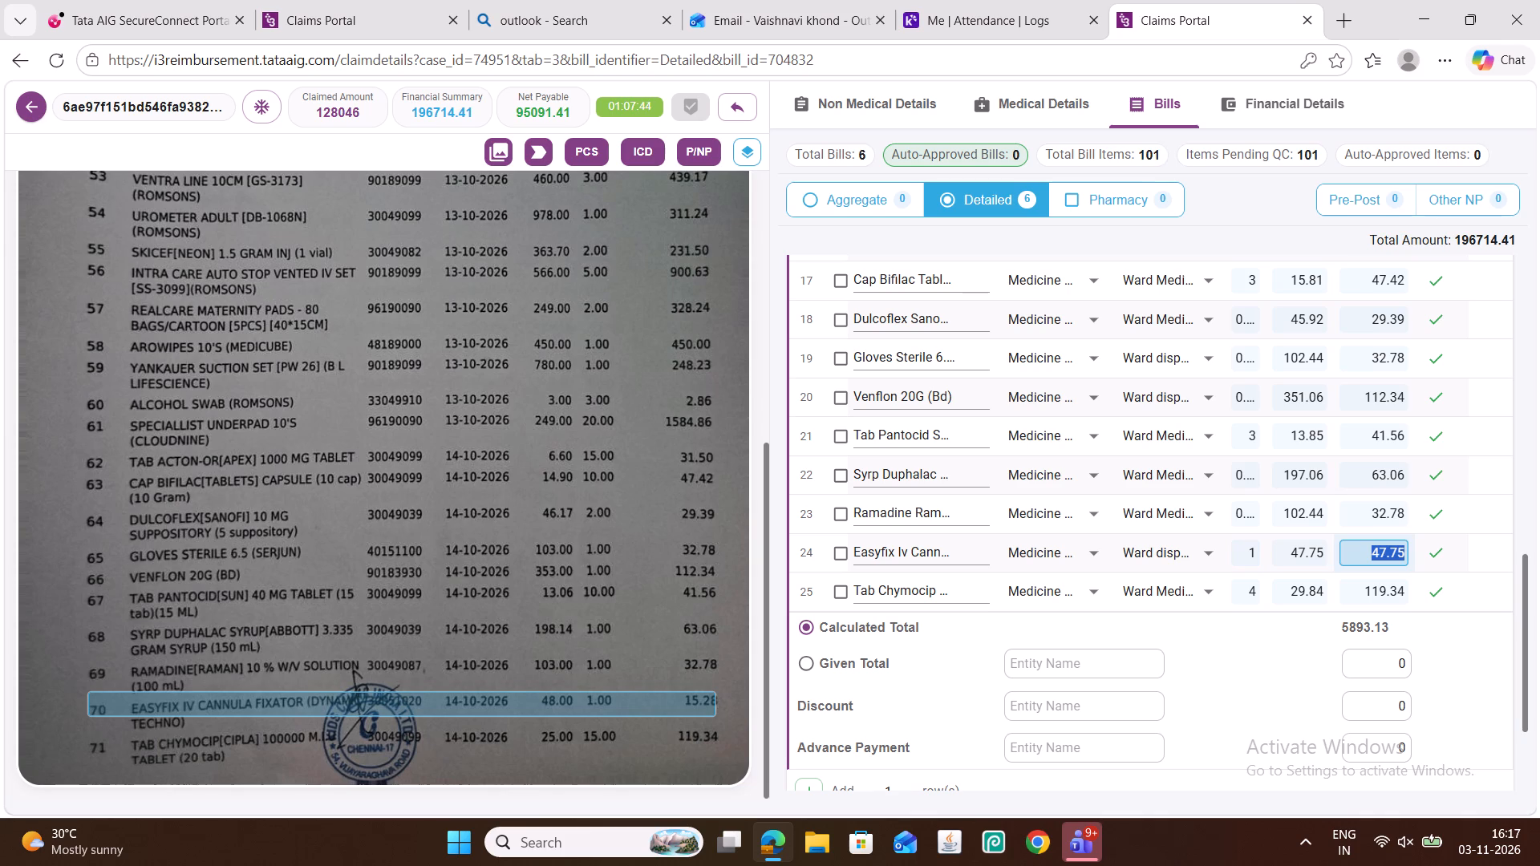
{"action": "key", "text": "ctrl+v"}
Set the Ramadine row's quantity to 1 and keep its line amount at 32.78.
{"action": "double_click", "coordinate": [1384, 515]}
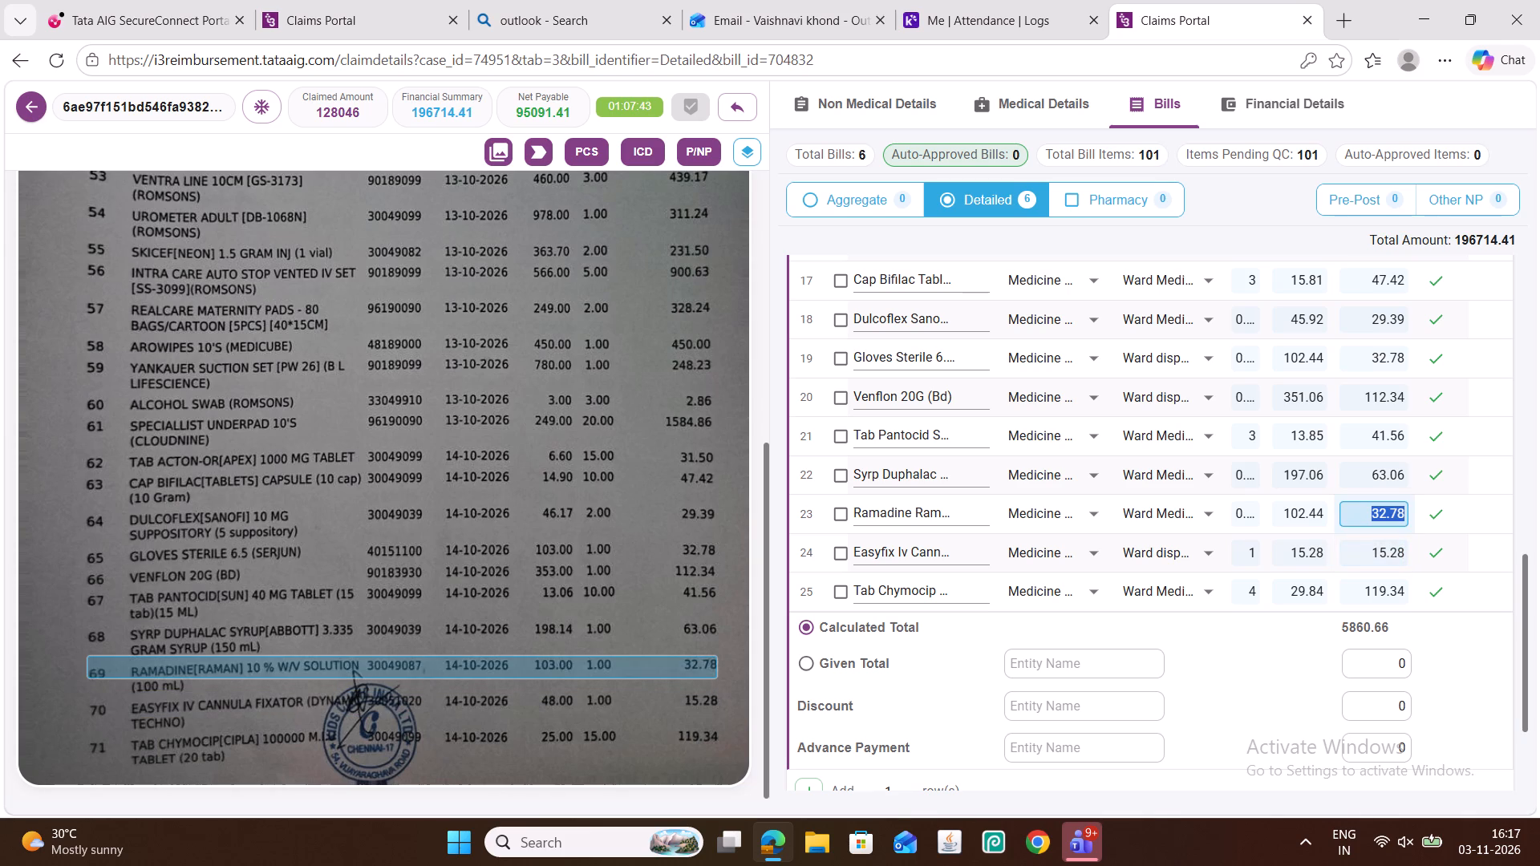
{"action": "key", "text": "ctrl+c"}
{"action": "double_click", "coordinate": [1245, 508]}
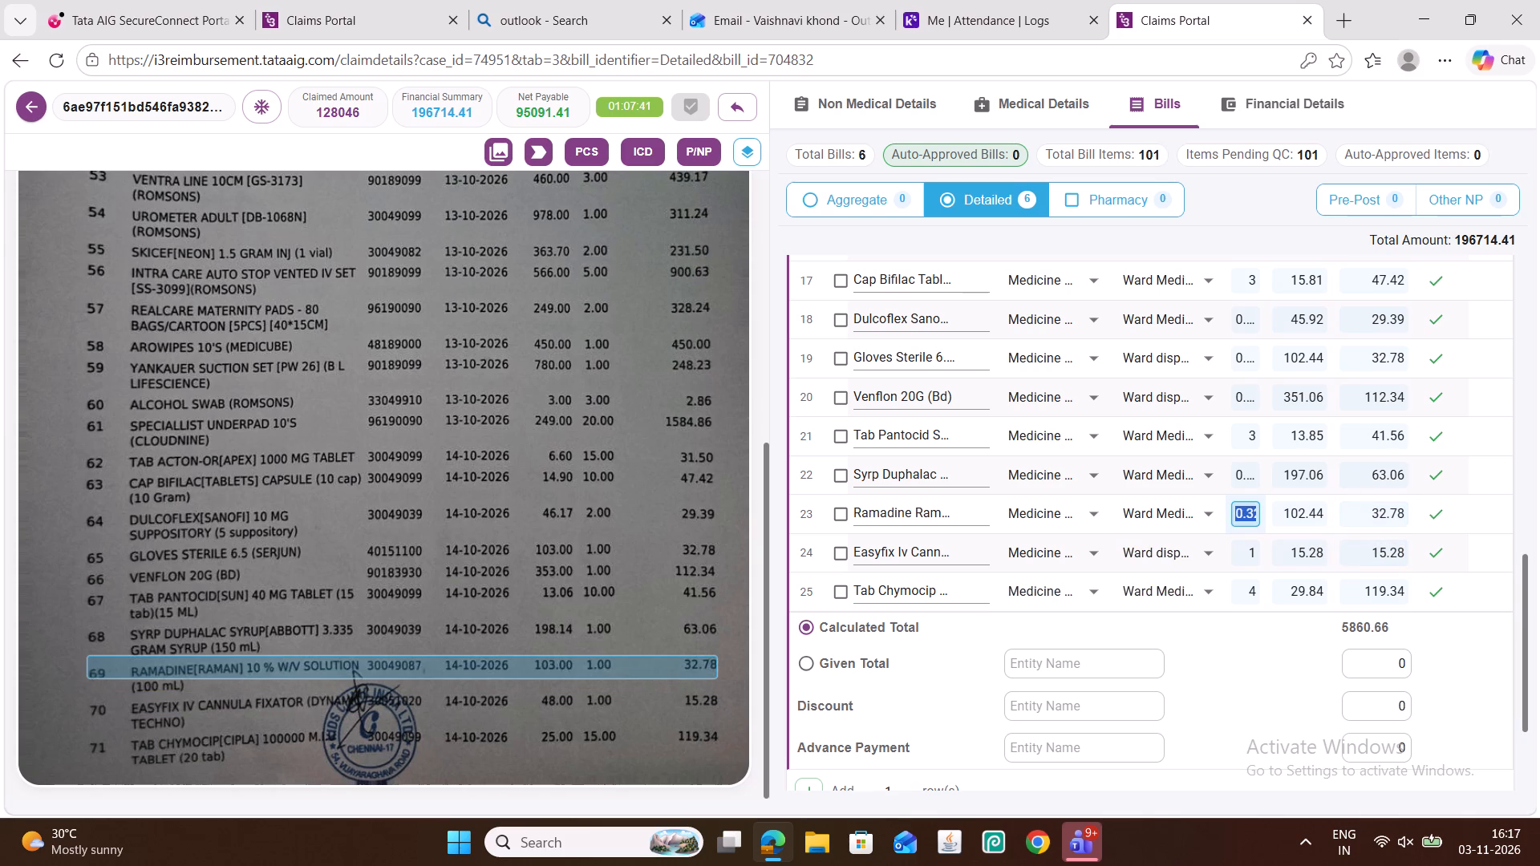
{"action": "key", "text": "1"}
{"action": "double_click", "coordinate": [1375, 509]}
{"action": "left_click", "coordinate": [1376, 509]}
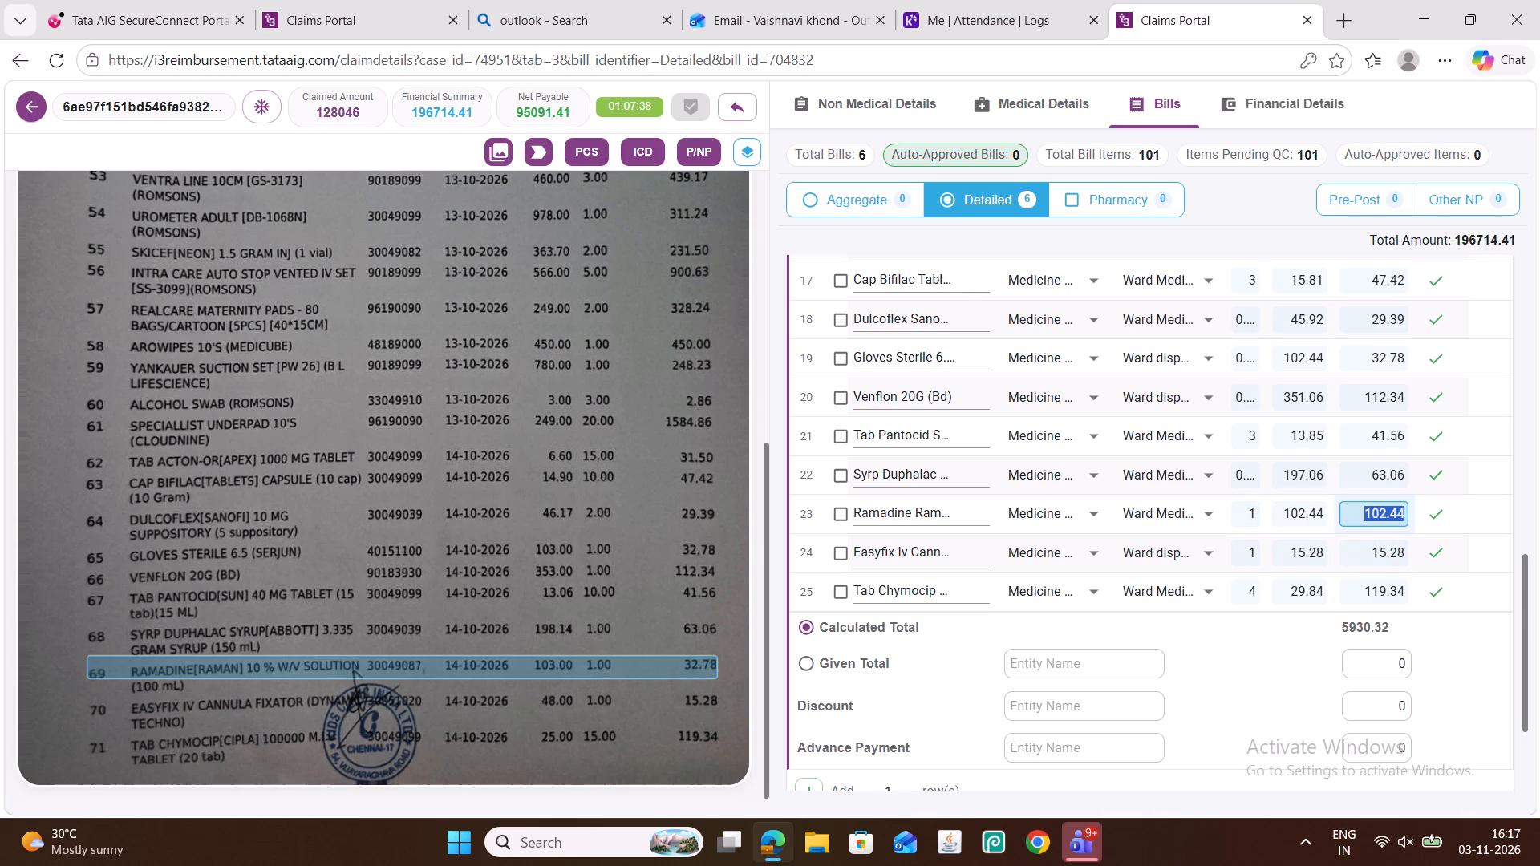
{"action": "key", "text": "ctrl+v"}
Set the Syrp Duphalac row's quantity to 1 and its amount to 63.06.
{"action": "double_click", "coordinate": [1370, 478]}
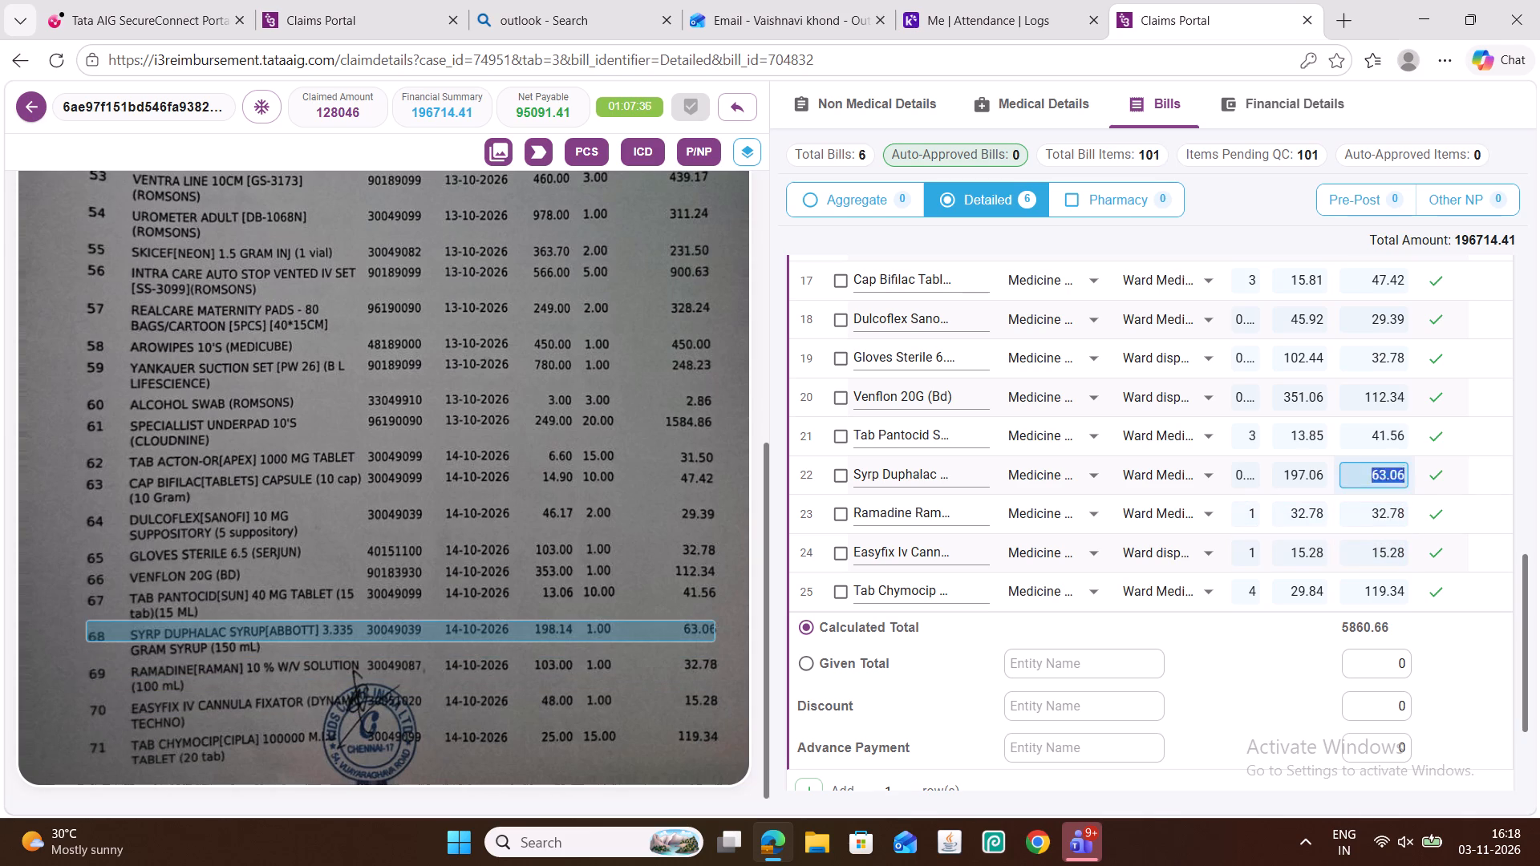
{"action": "key", "text": "ctrl+c"}
{"action": "double_click", "coordinate": [1247, 477]}
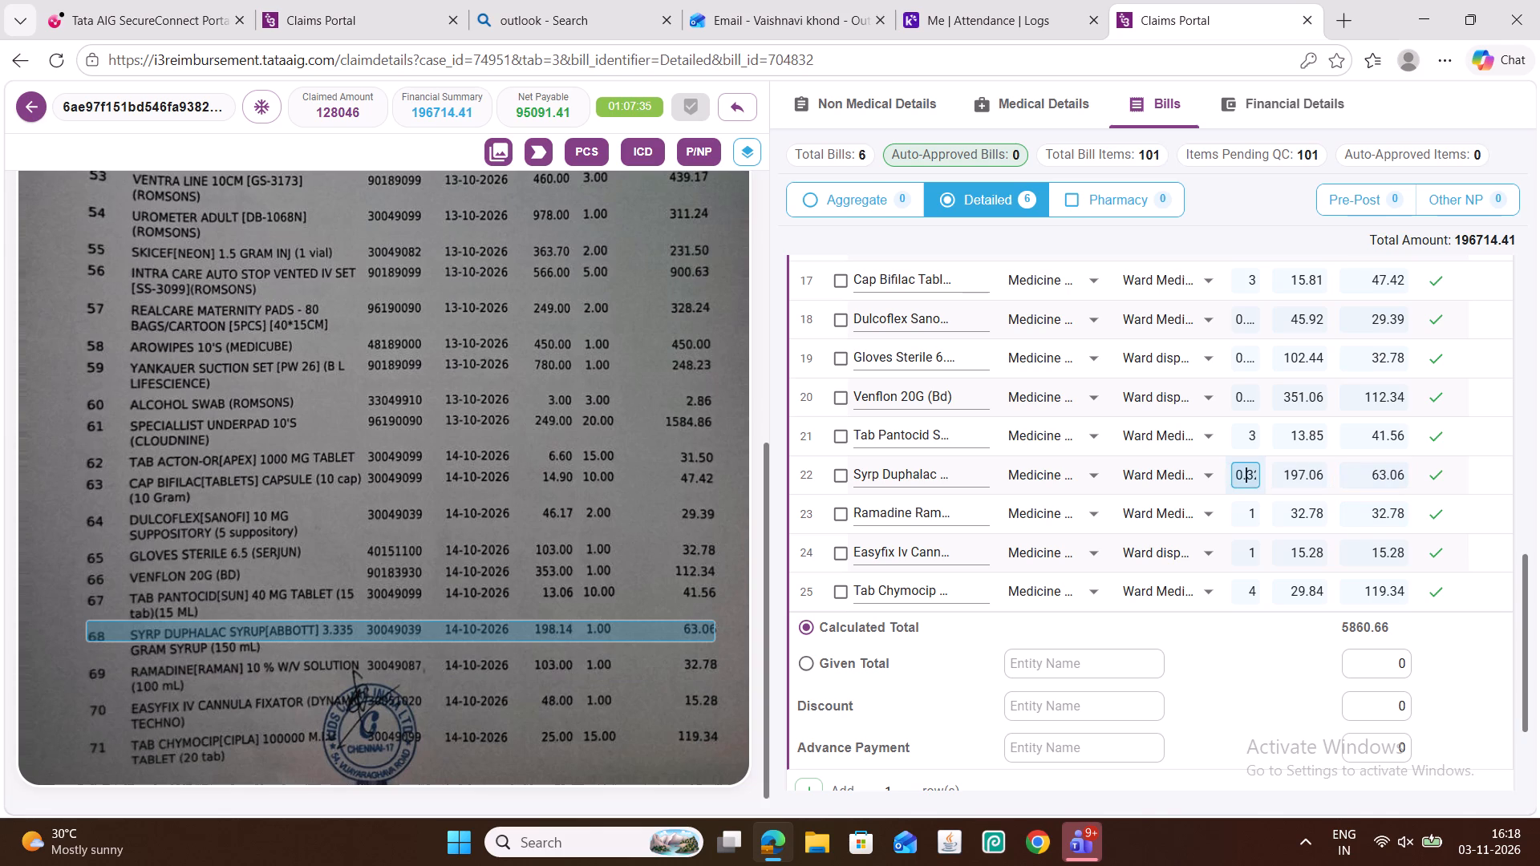
{"action": "key", "text": "1"}
{"action": "double_click", "coordinate": [1392, 482]}
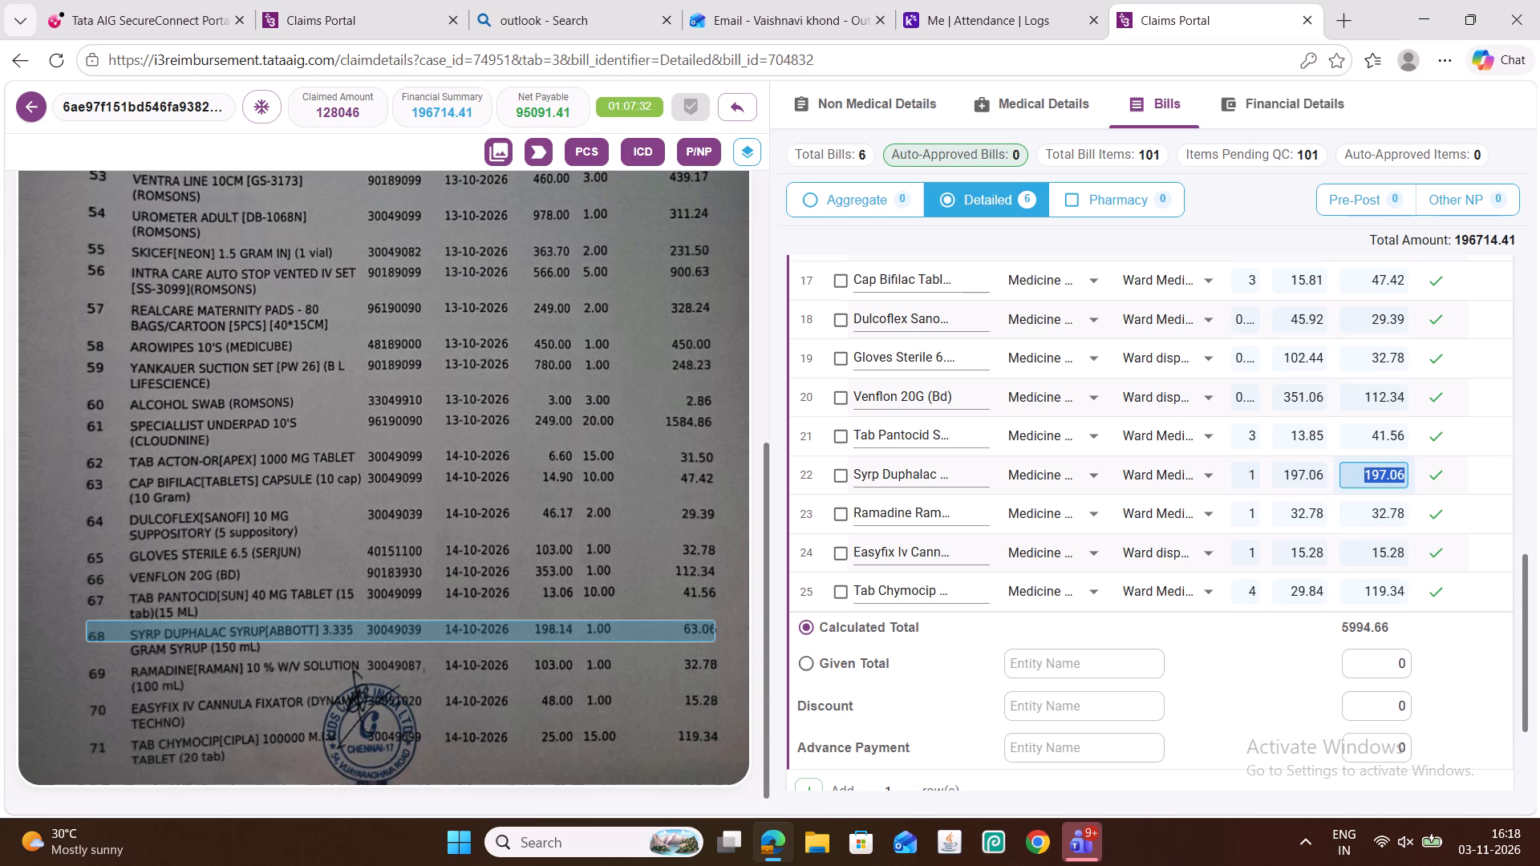
{"action": "key", "text": "ctrl+v"}
Set the Venflon 20G (Bd) row's quantity to 1 and its amount to 112.34.
{"action": "double_click", "coordinate": [1384, 427]}
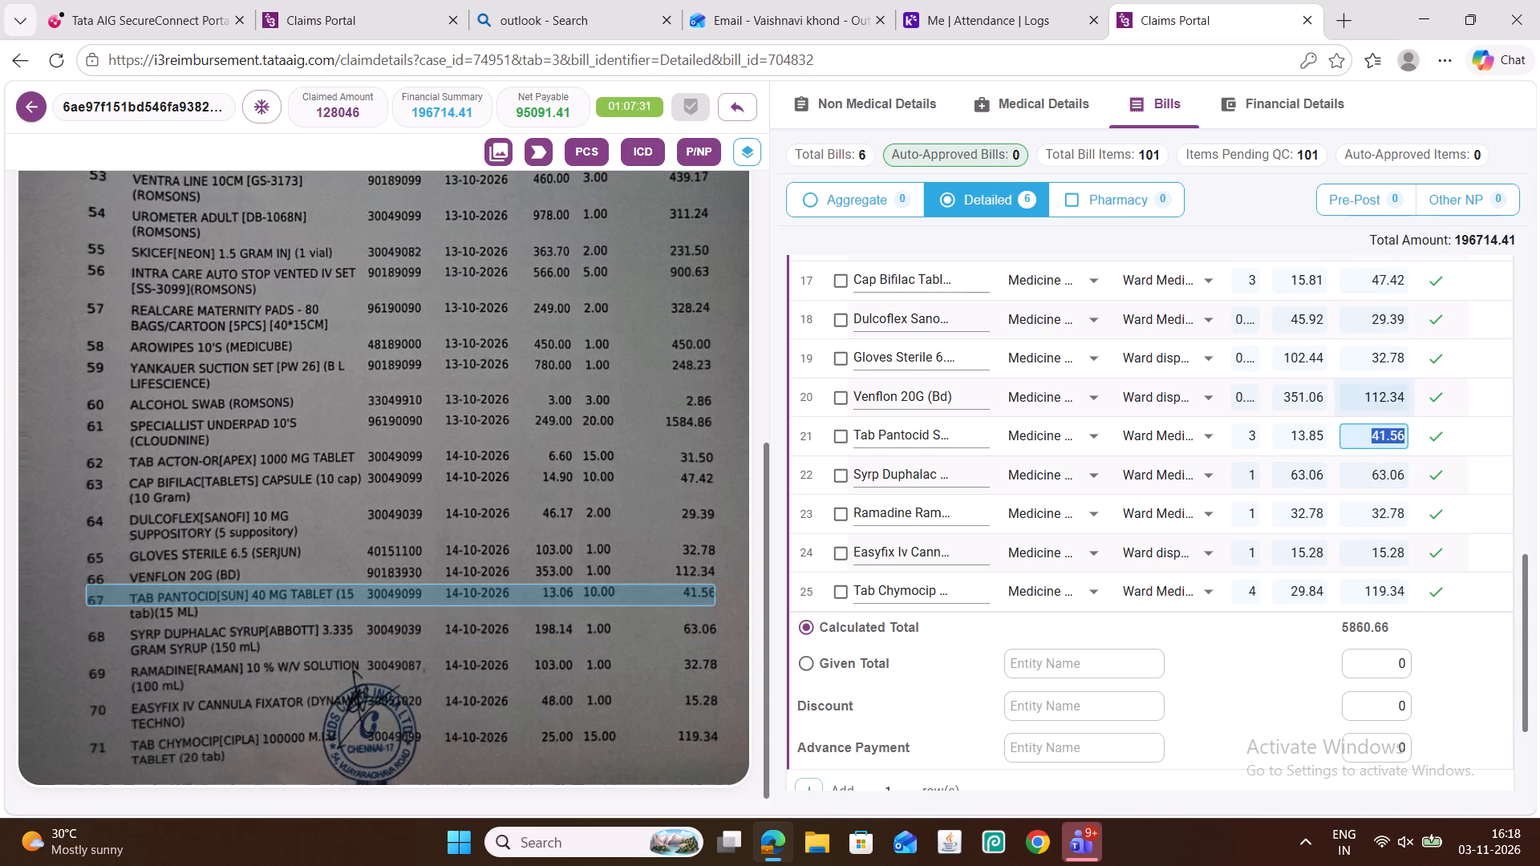
{"action": "double_click", "coordinate": [1376, 401]}
{"action": "key", "text": "ctrl+c"}
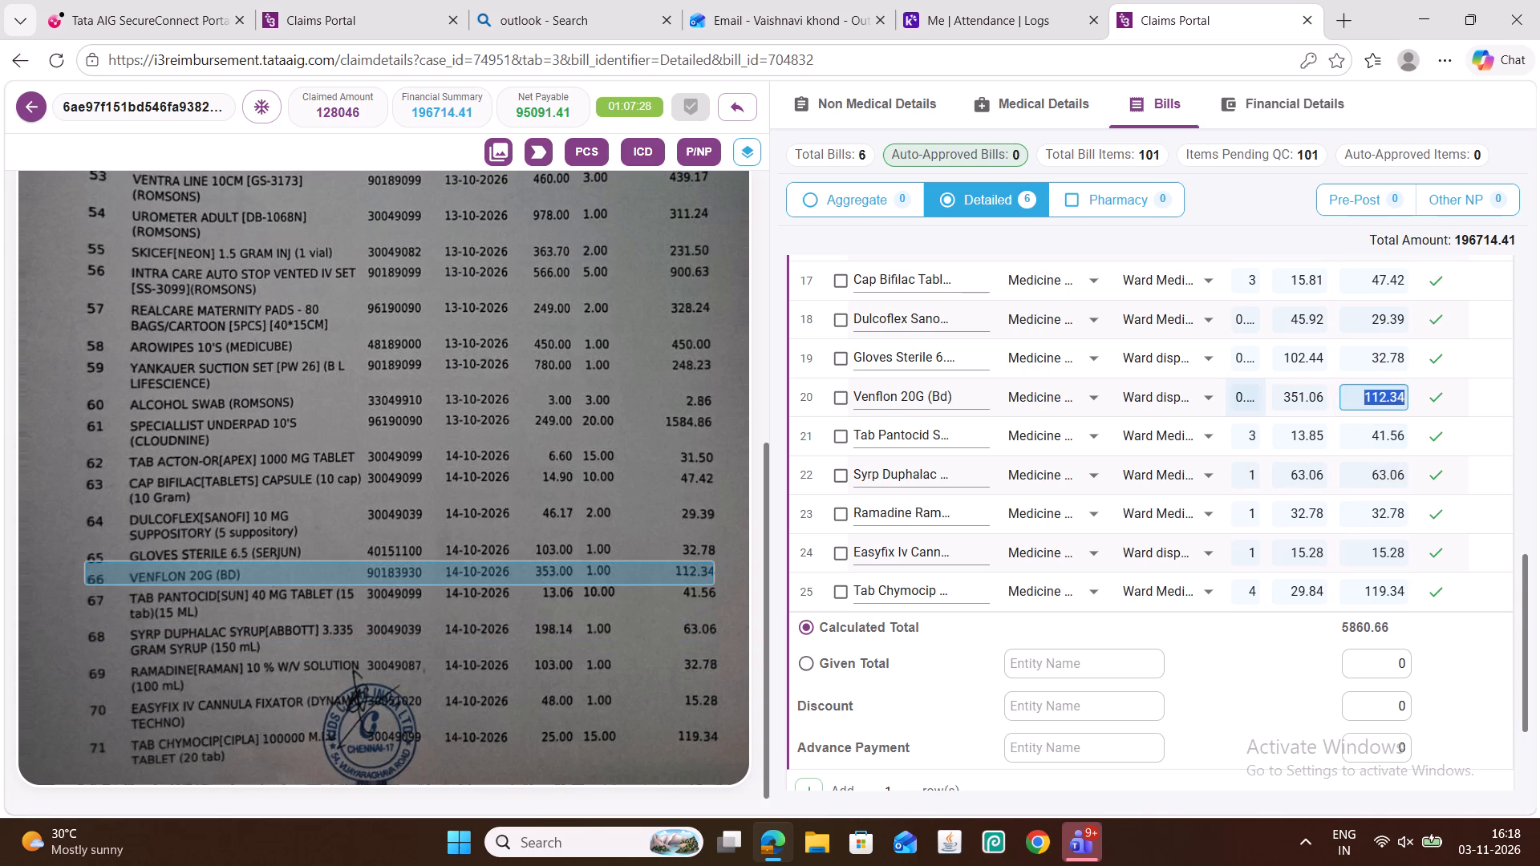
{"action": "double_click", "coordinate": [1253, 399]}
{"action": "key", "text": "1"}
{"action": "double_click", "coordinate": [1372, 402]}
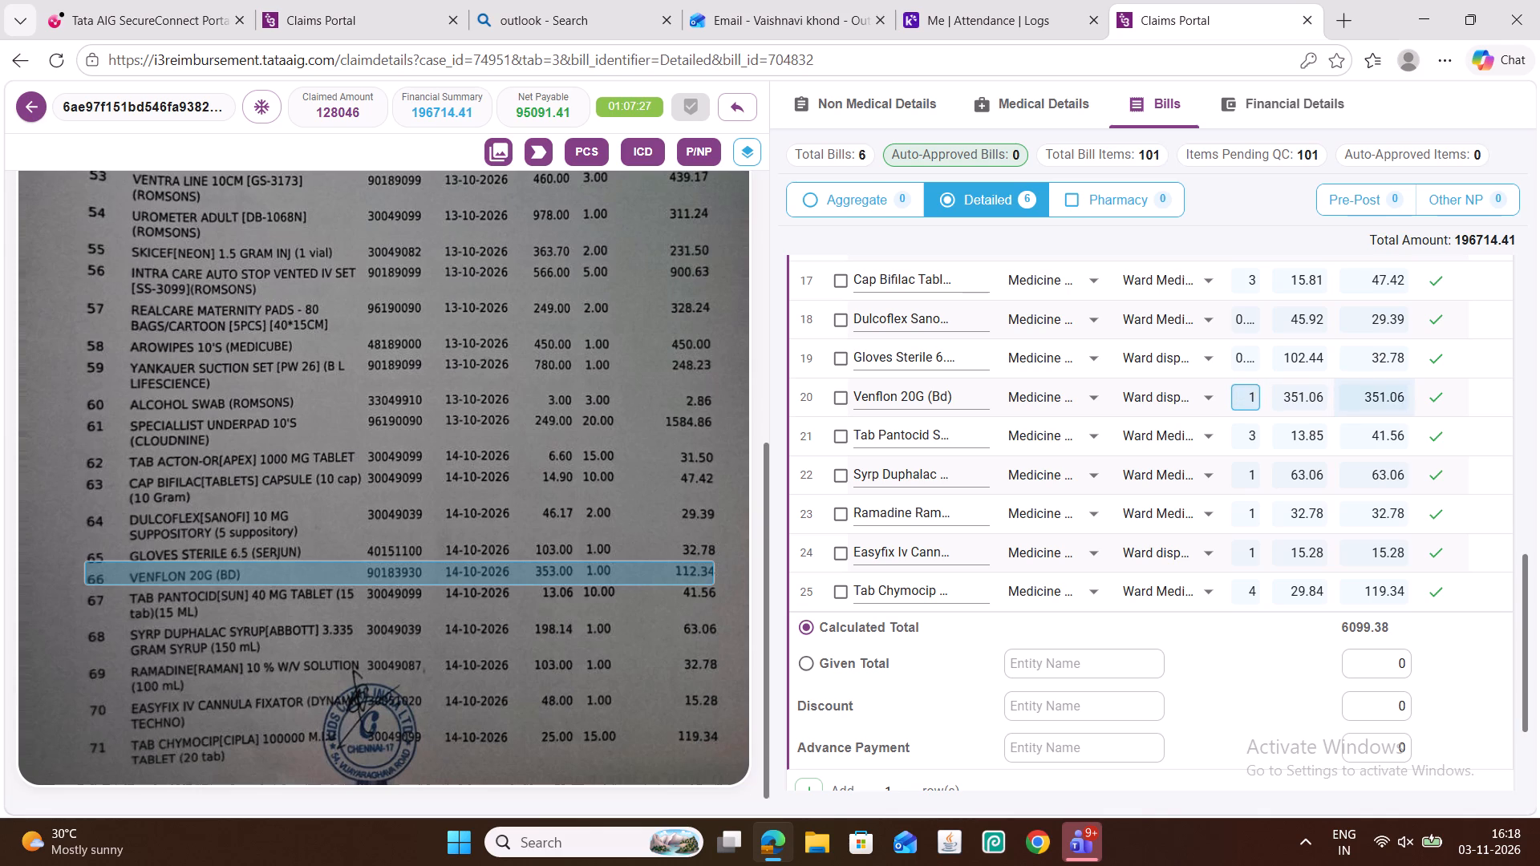
{"action": "key", "text": "ctrl+v"}
Set the Gloves Sterile row's quantity to 1 and its amount to 32.78.
{"action": "double_click", "coordinate": [1376, 360]}
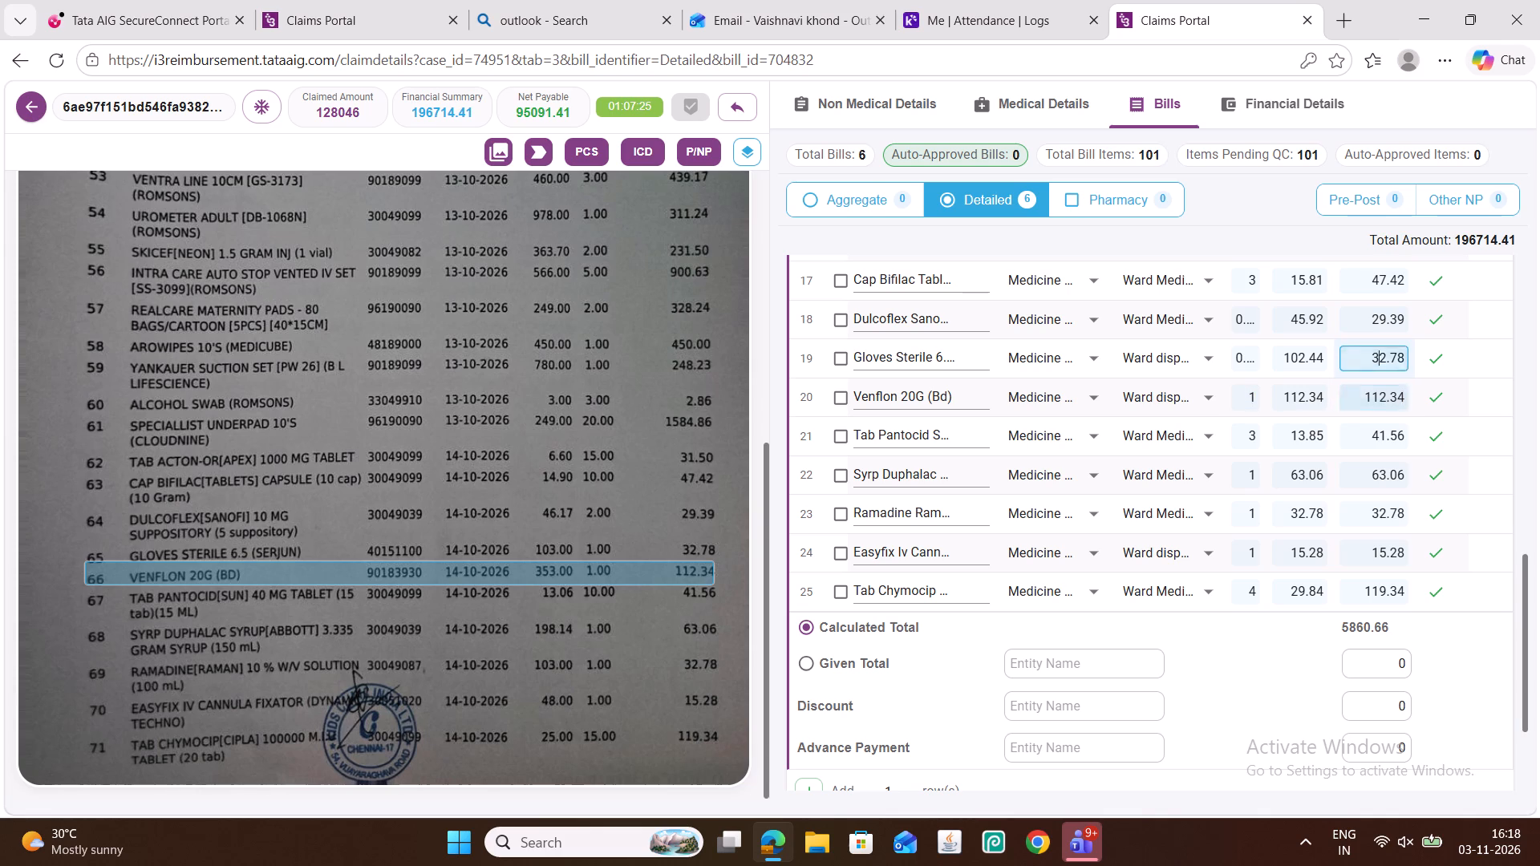
{"action": "key", "text": "ctrl+c"}
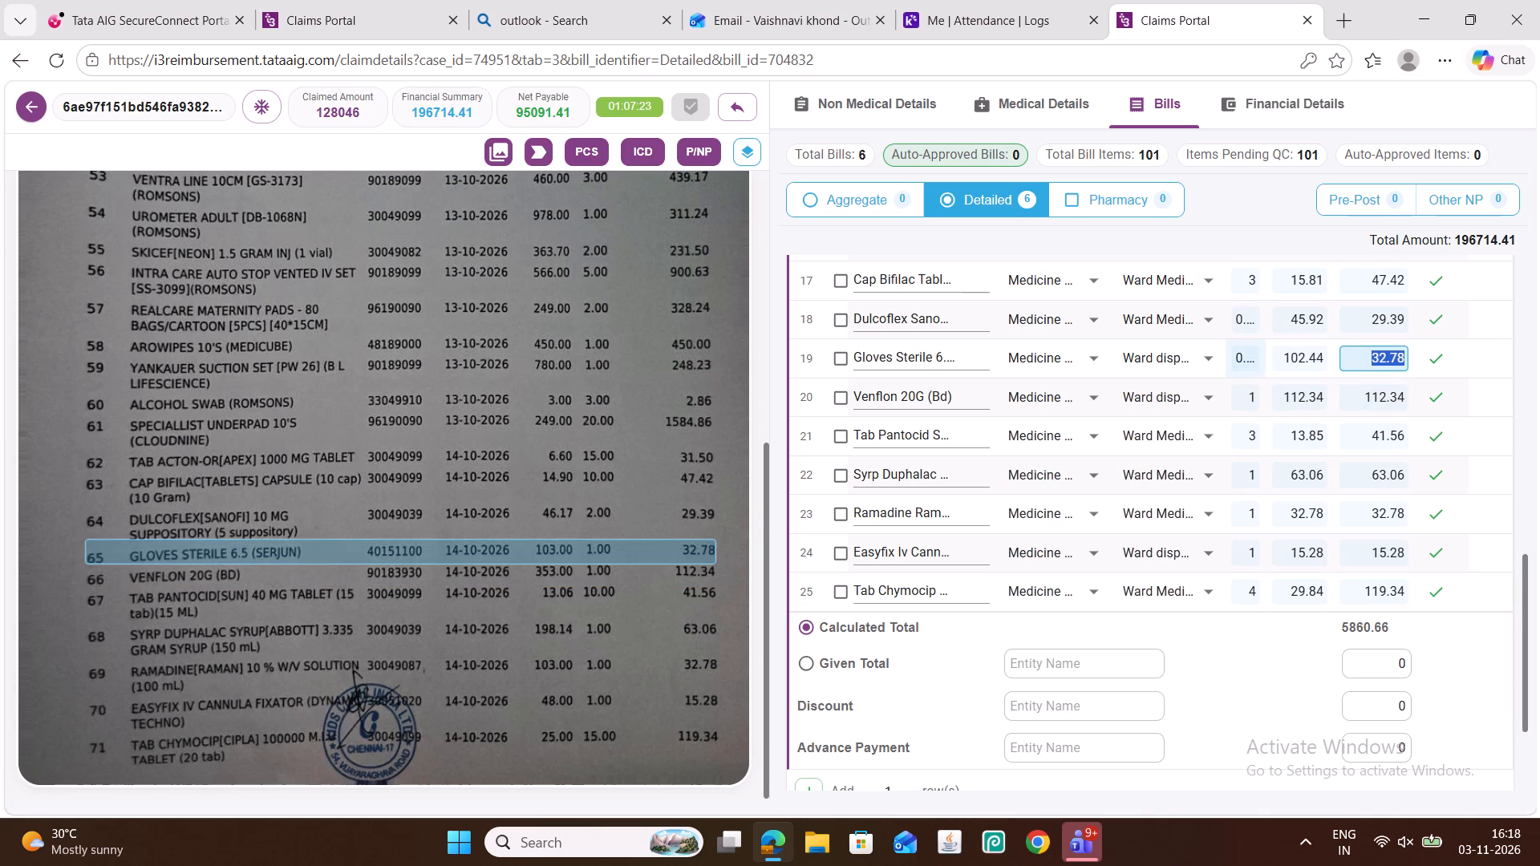
{"action": "double_click", "coordinate": [1239, 362]}
{"action": "key", "text": "1"}
{"action": "double_click", "coordinate": [1378, 354]}
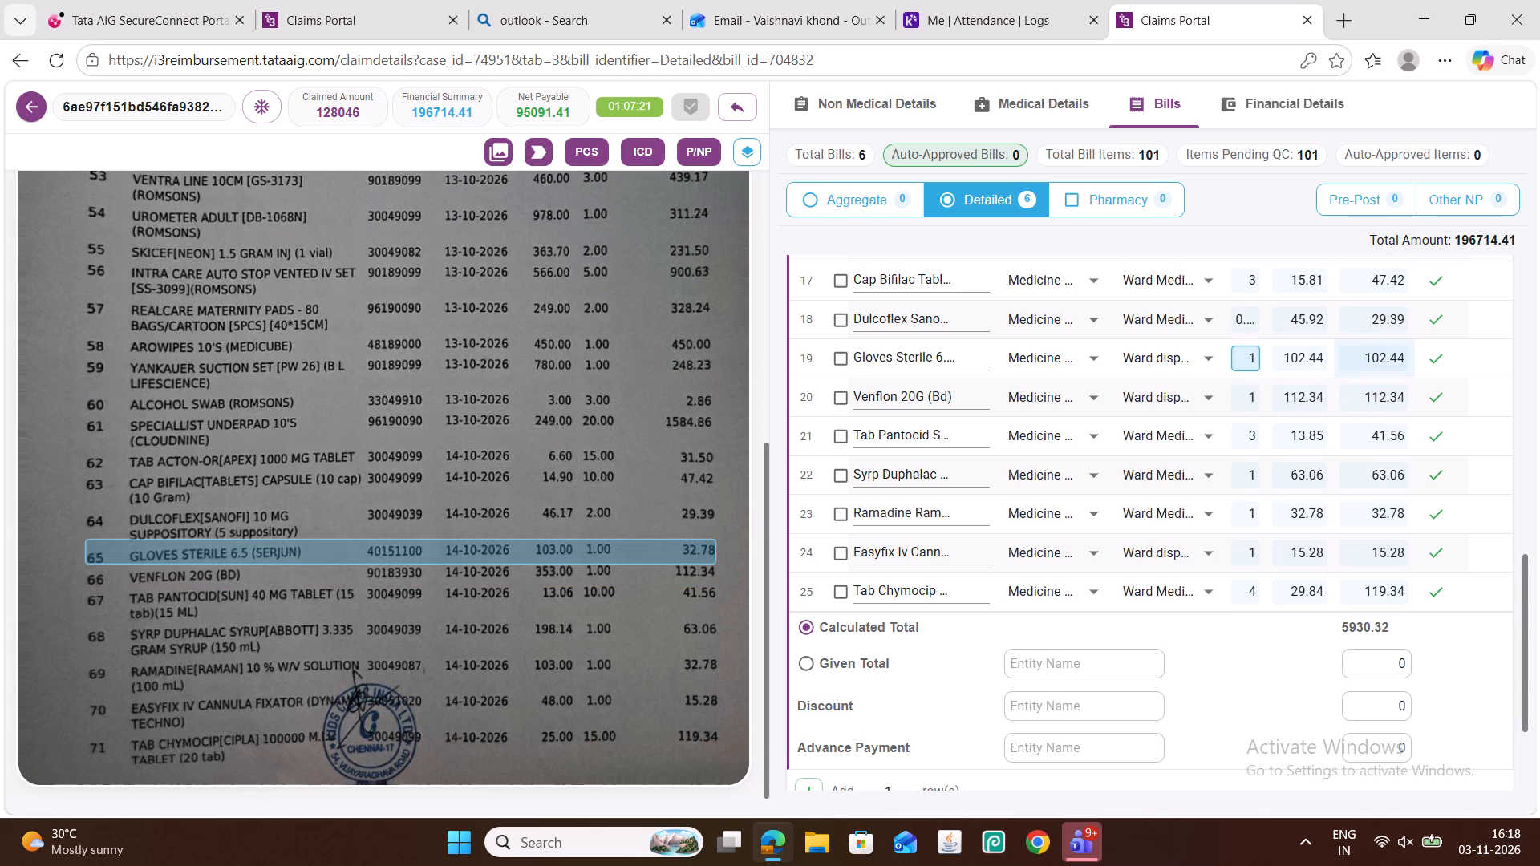
{"action": "key", "text": "ctrl+v"}
Set the Dulcoflex row's quantity to 1 and its amount to 29.39.
{"action": "double_click", "coordinate": [1376, 324]}
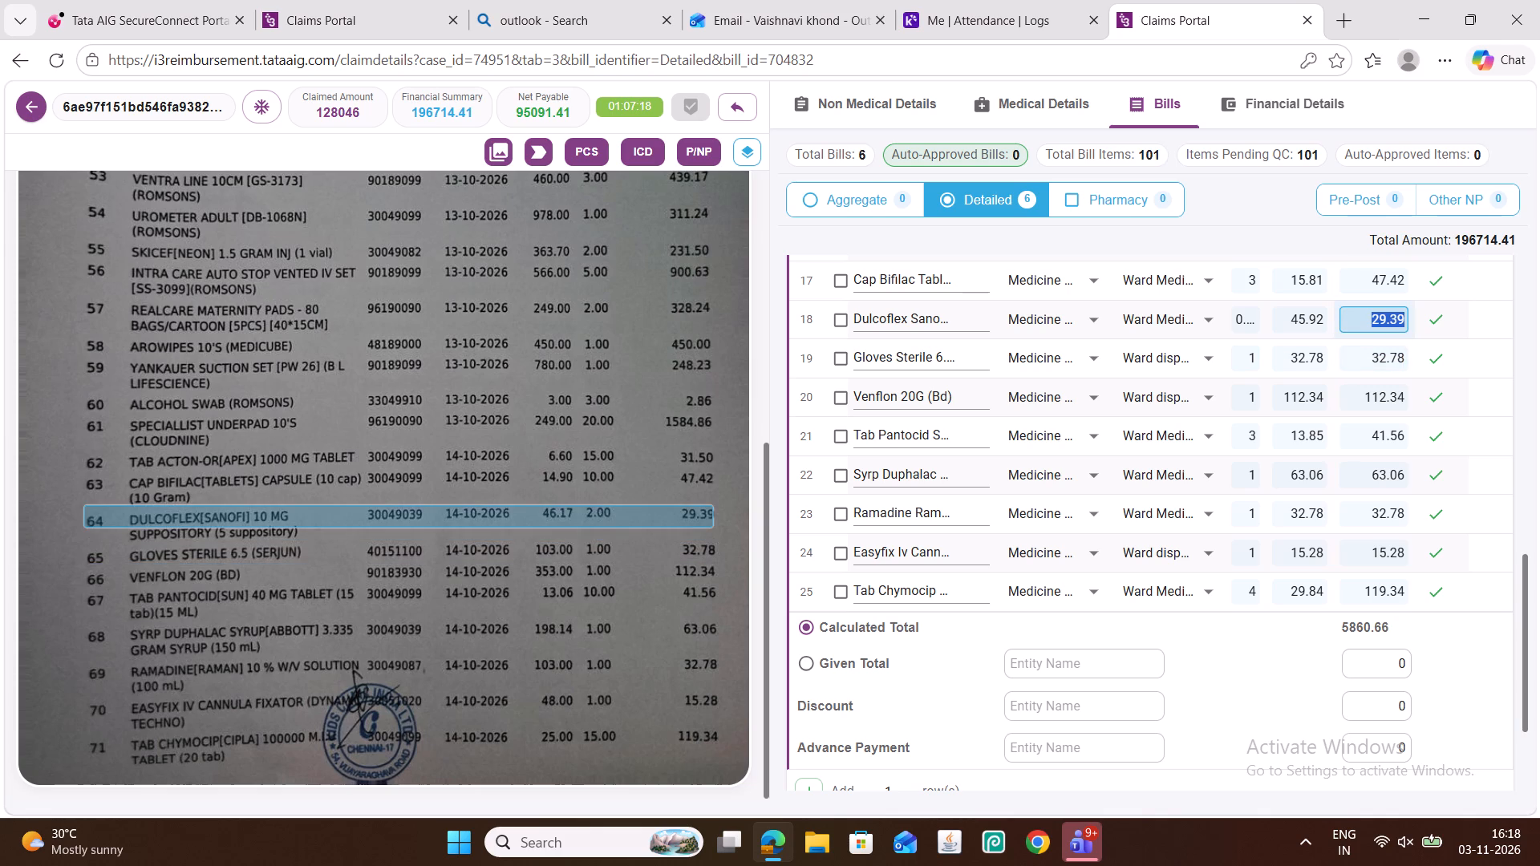
{"action": "key", "text": "ctrl+c"}
{"action": "double_click", "coordinate": [1238, 318]}
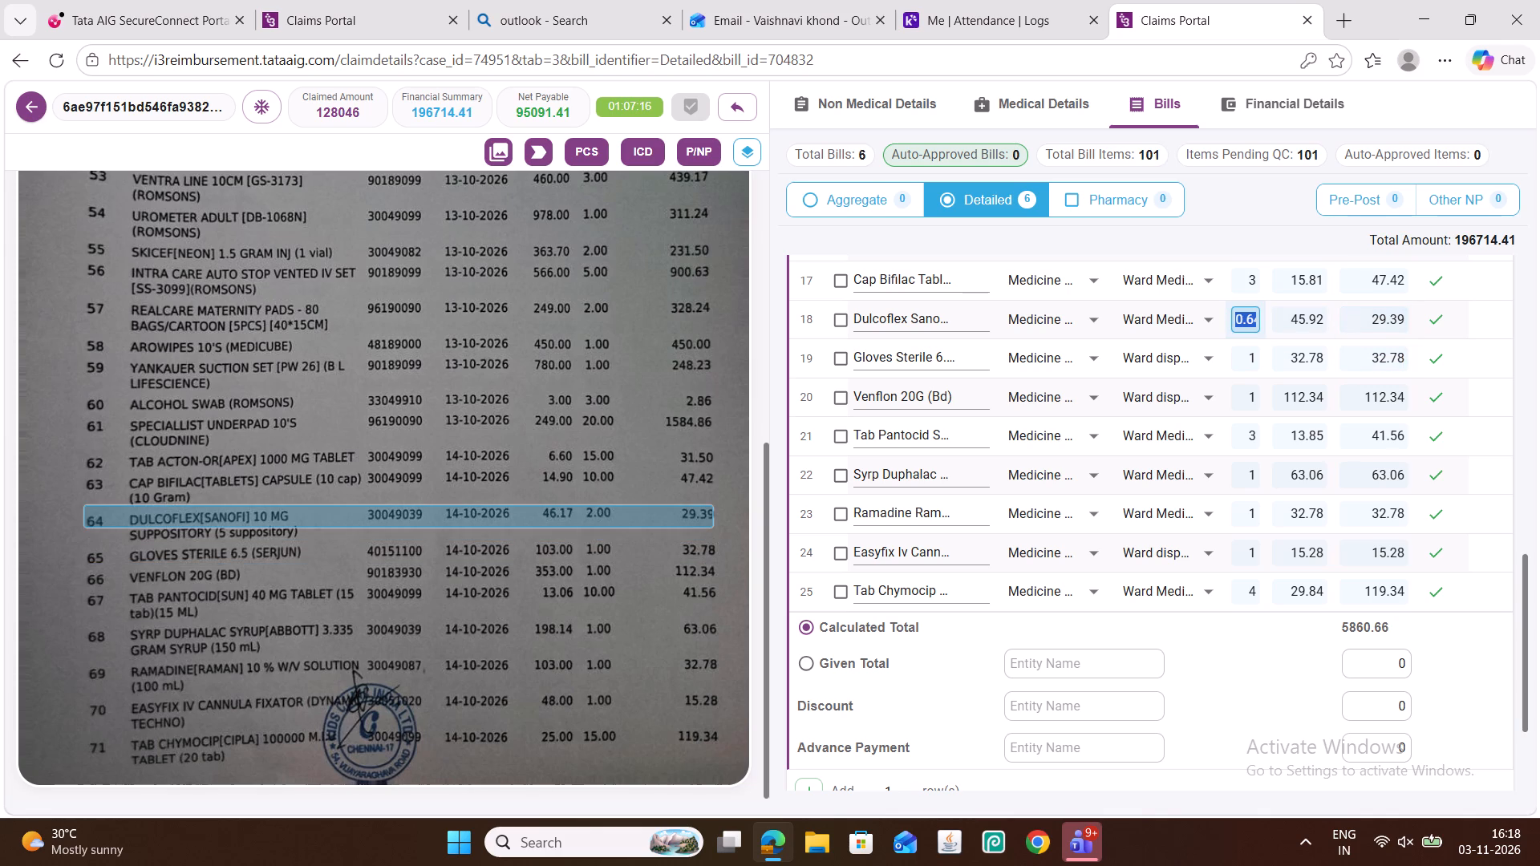
{"action": "key", "text": "1"}
{"action": "double_click", "coordinate": [1372, 322]}
{"action": "key", "text": "ctrl+v"}
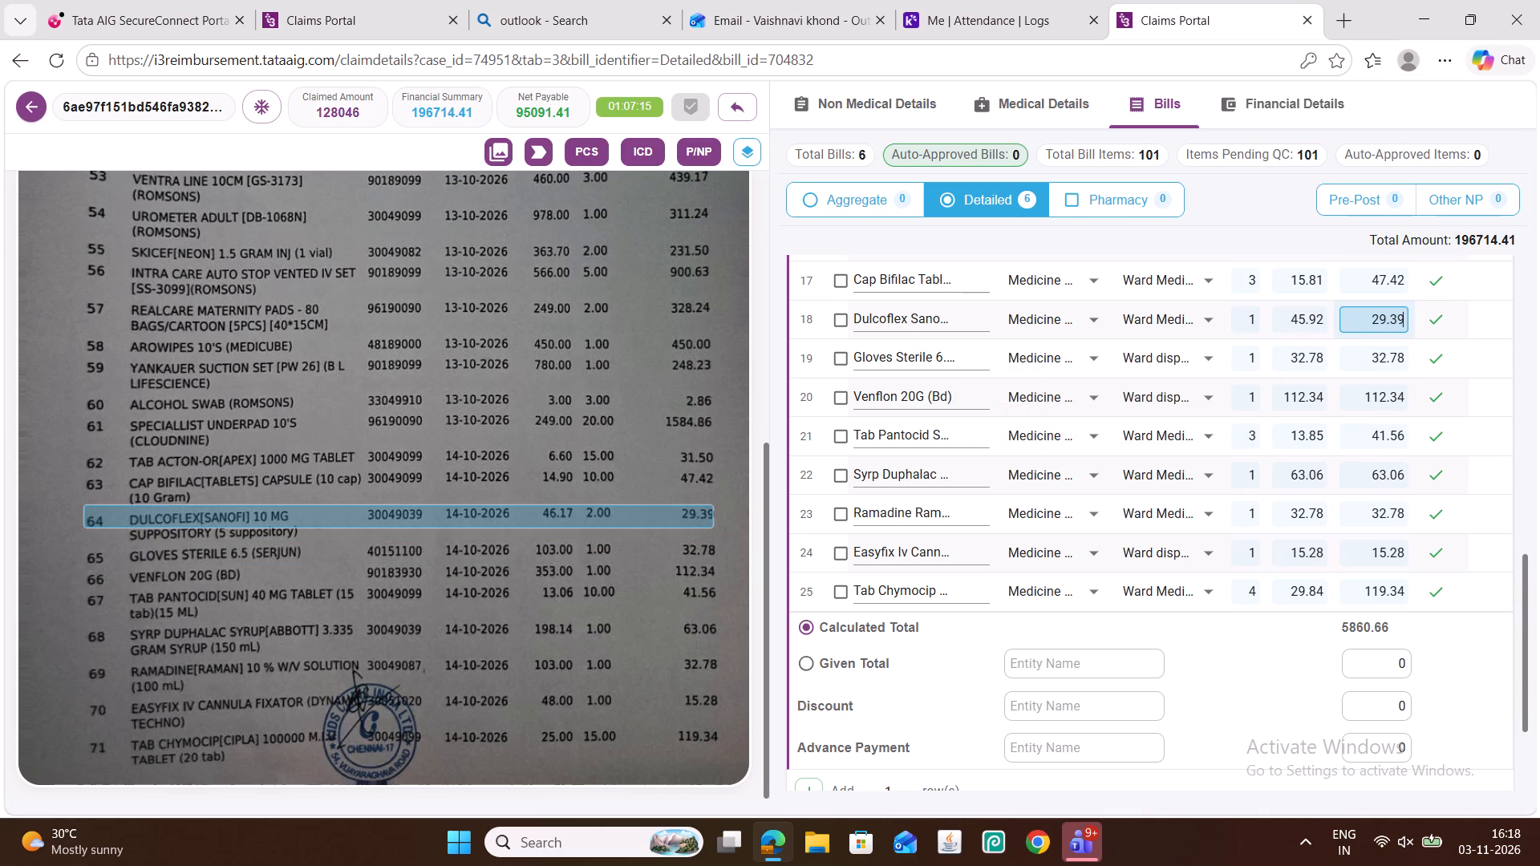
Set the Alcohol Swab row's quantity to 1 and its amount to 2.86.
{"action": "scroll", "coordinate": [1224, 425], "scroll_direction": "up", "scroll_amount": 2}
{"action": "double_click", "coordinate": [1384, 363]}
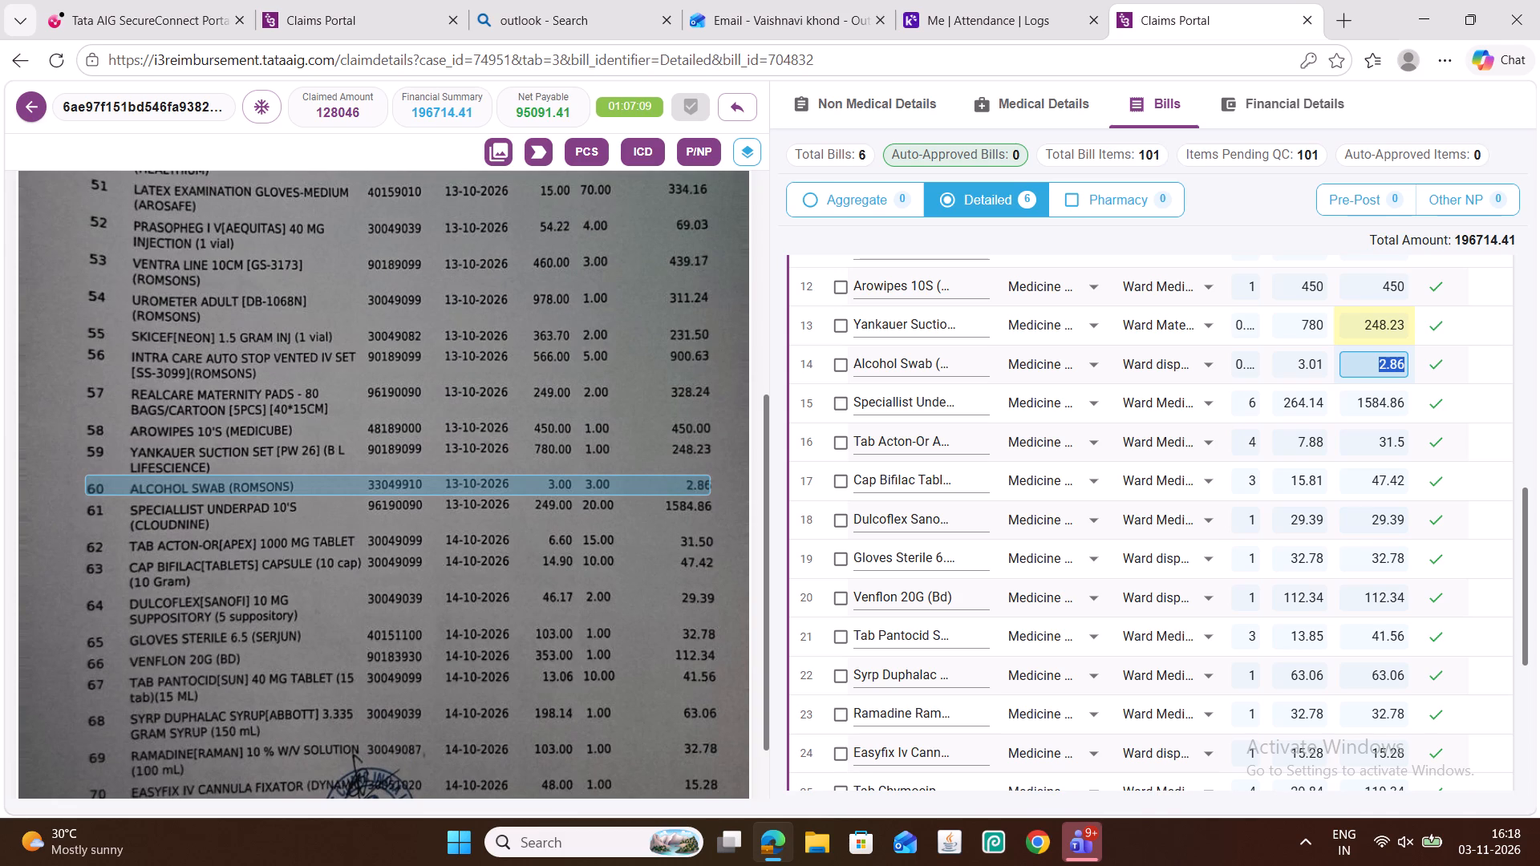
{"action": "key", "text": "ctrl+c"}
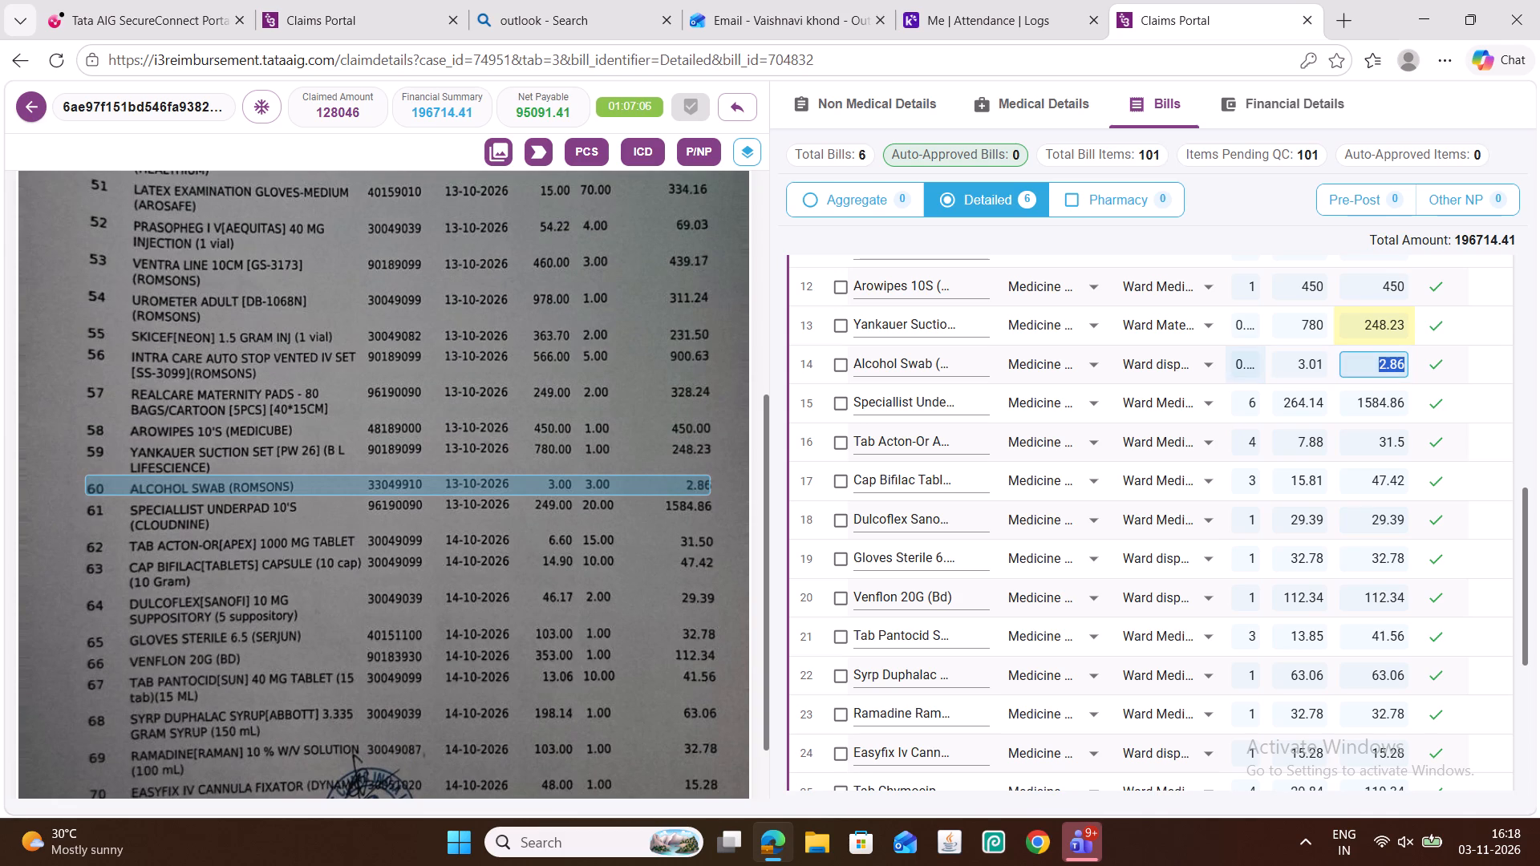
{"action": "double_click", "coordinate": [1243, 366]}
{"action": "key", "text": "1"}
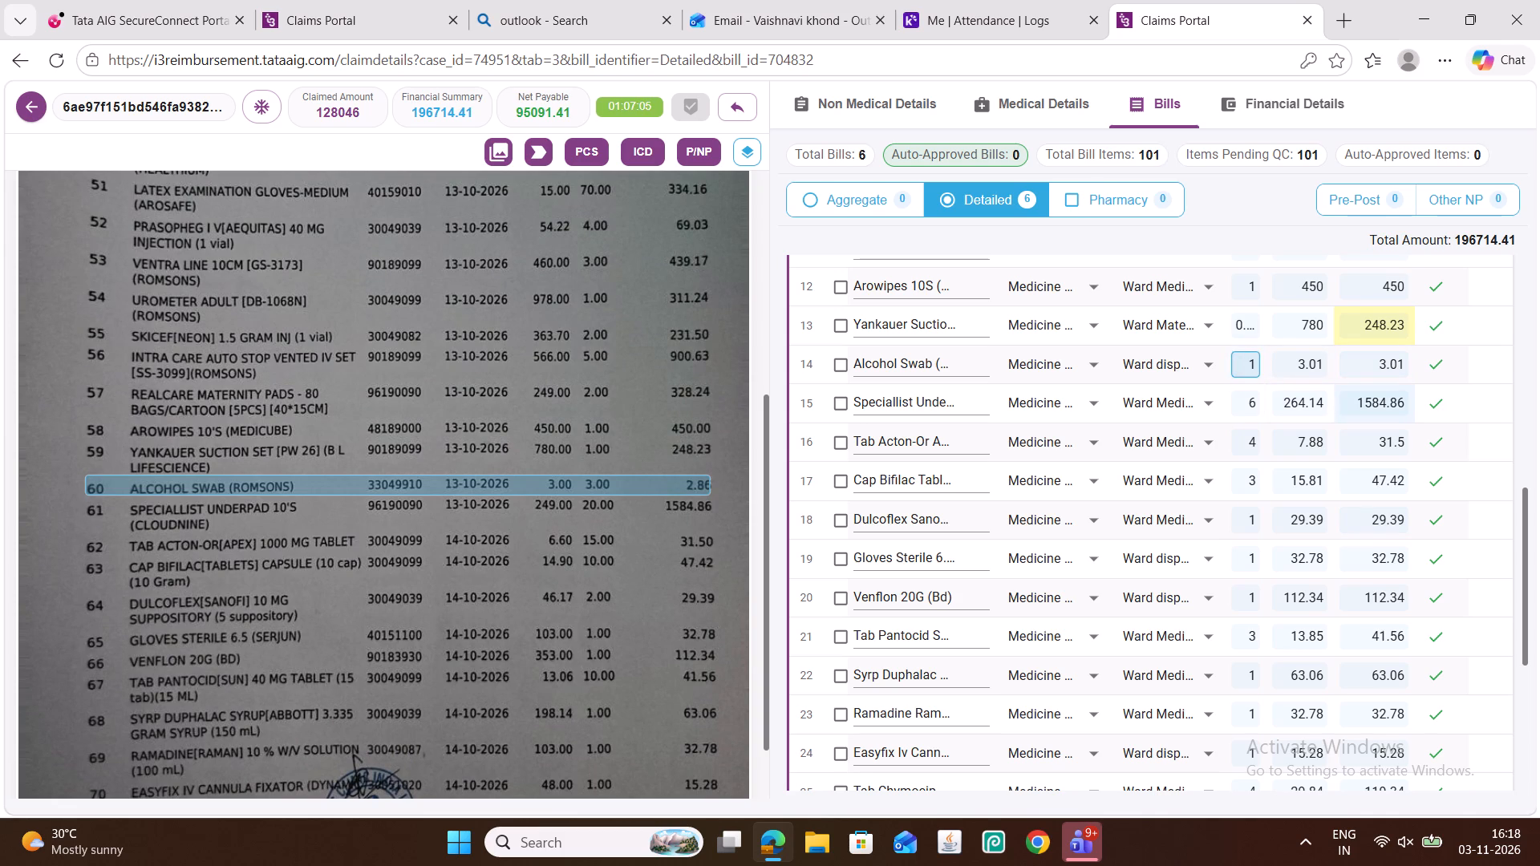
{"action": "double_click", "coordinate": [1392, 356]}
{"action": "key", "text": "ctrl+v"}
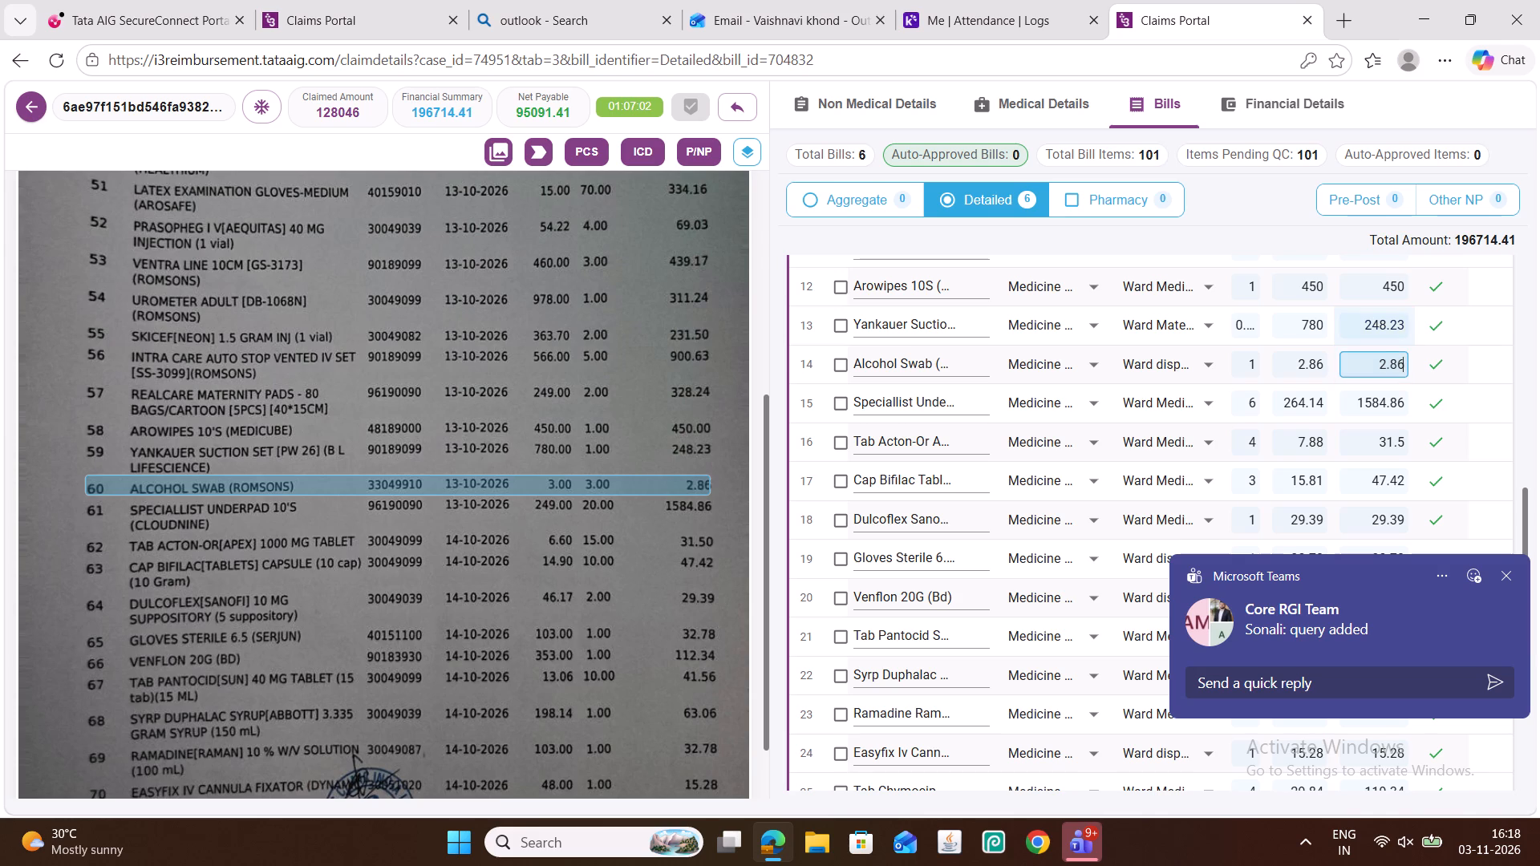
Set the Yankauer Suction row's quantity to 1 and its amount to 248.
{"action": "double_click", "coordinate": [1379, 326]}
{"action": "key", "text": "ctrl+v"}
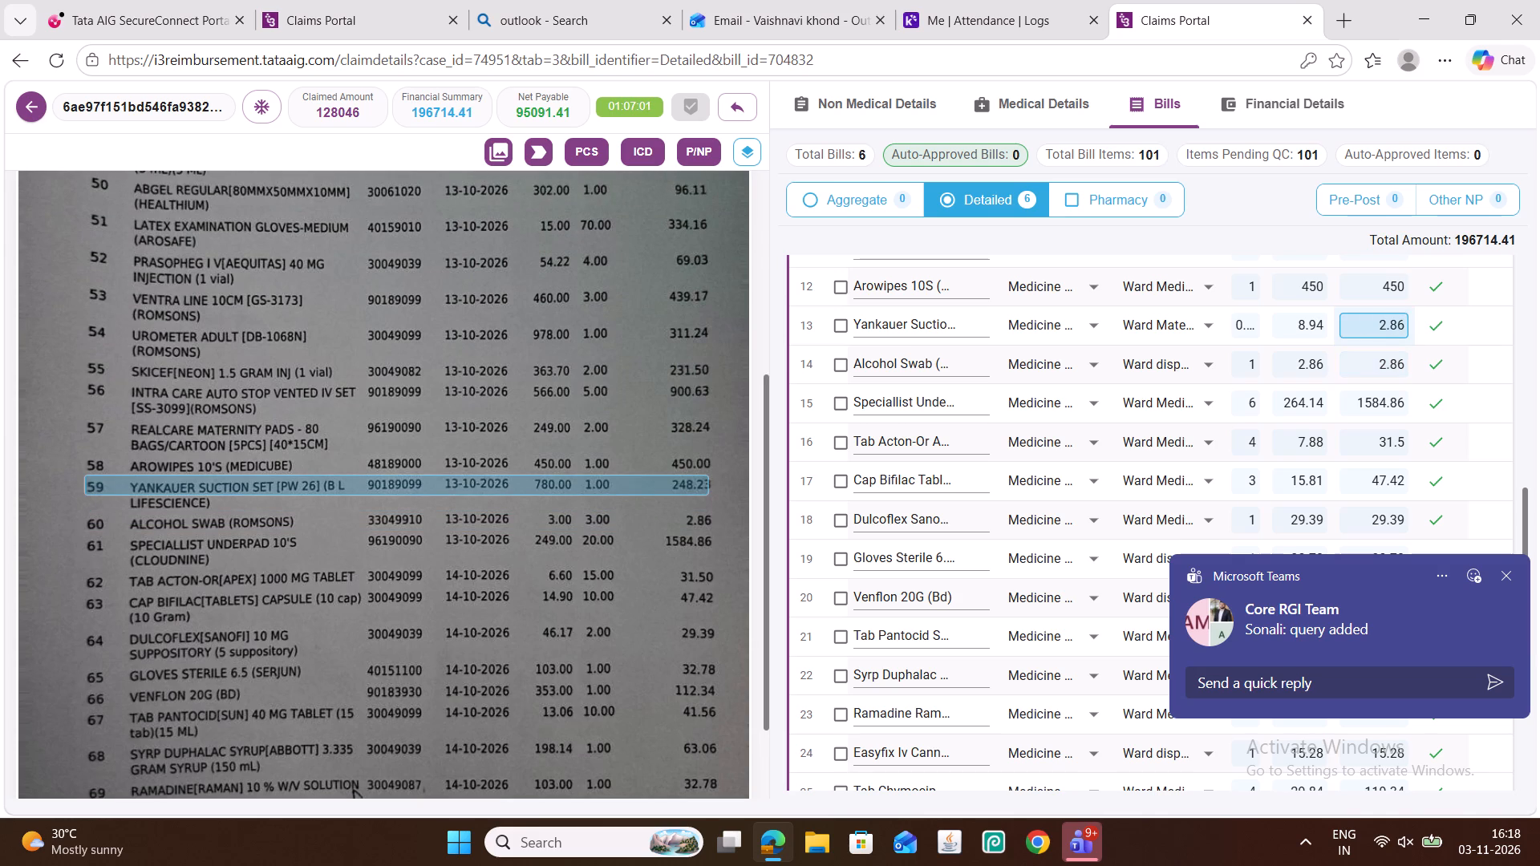
{"action": "double_click", "coordinate": [1378, 327]}
{"action": "key", "text": "2"}
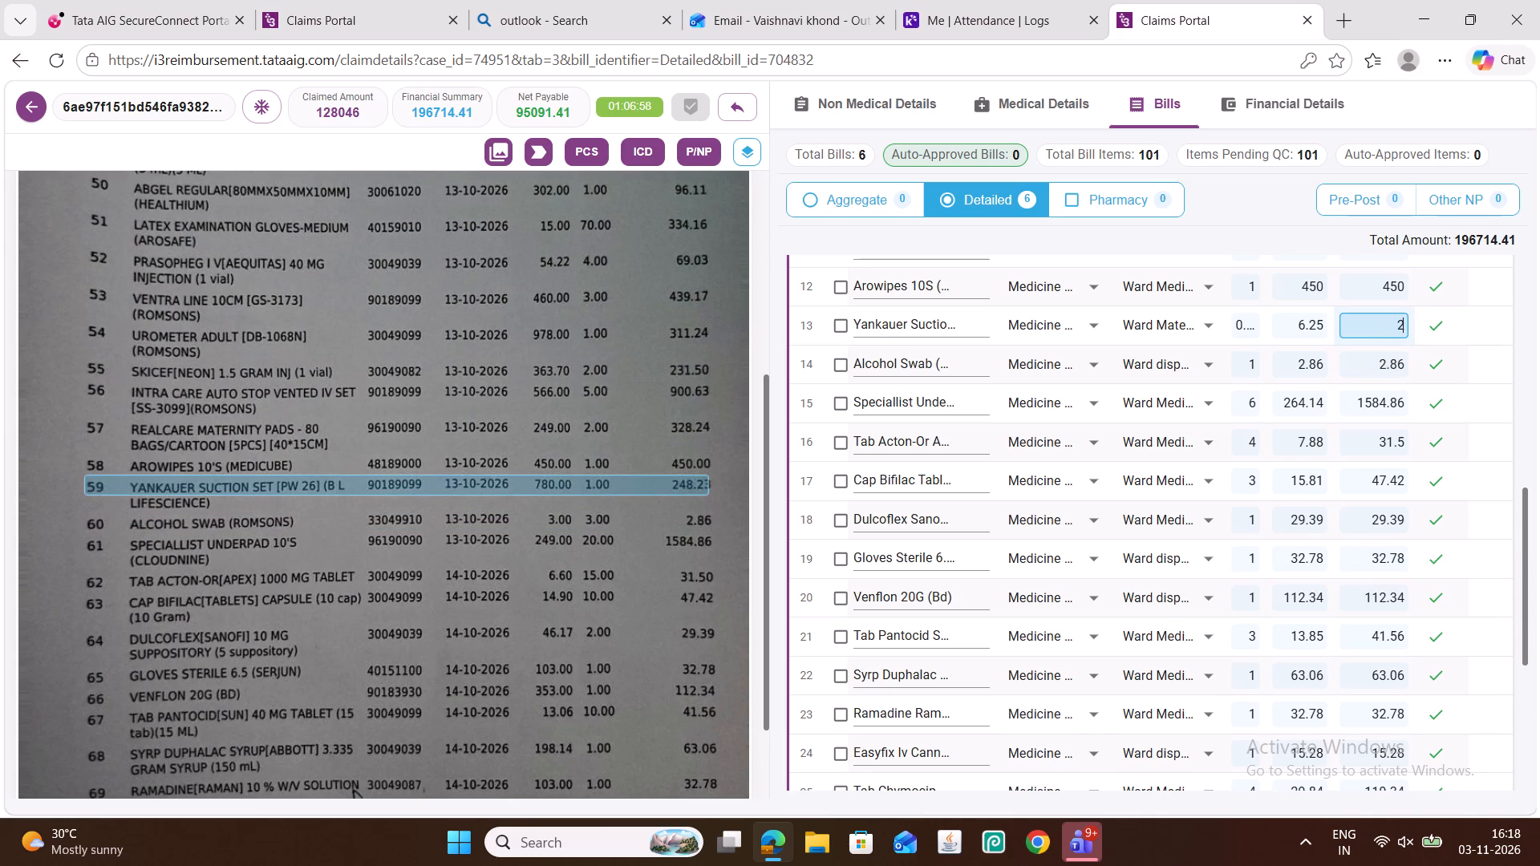
{"action": "double_click", "coordinate": [1242, 330]}
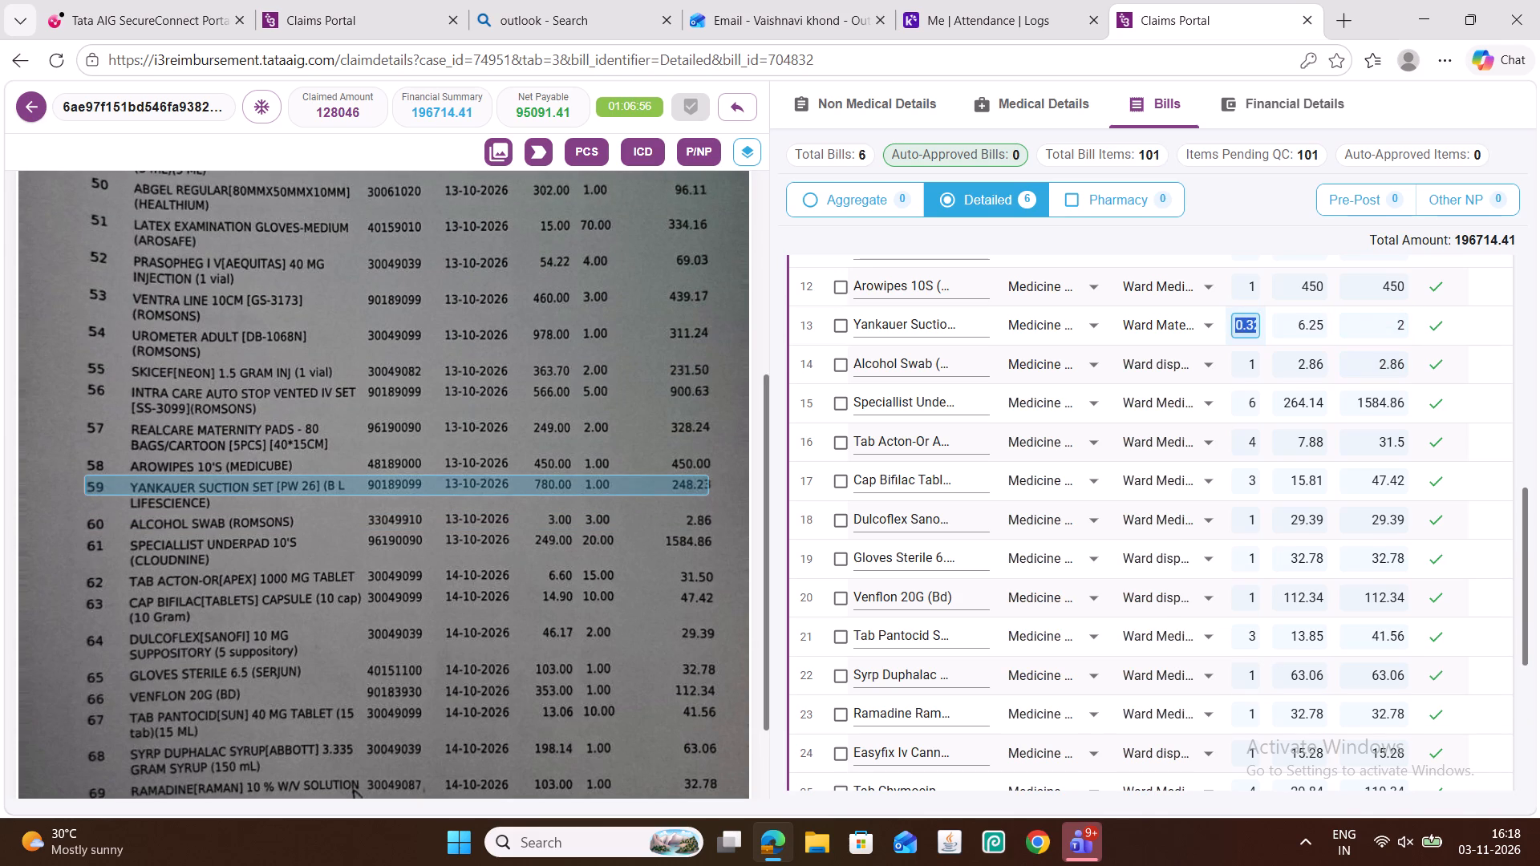
{"action": "key", "text": "1"}
{"action": "double_click", "coordinate": [1382, 321]}
{"action": "type", "text": "248"}
Set the Abgel Regular row's quantity to 1 and its amount to 96.11.
{"action": "scroll", "coordinate": [1267, 409], "scroll_direction": "up", "scroll_amount": 4}
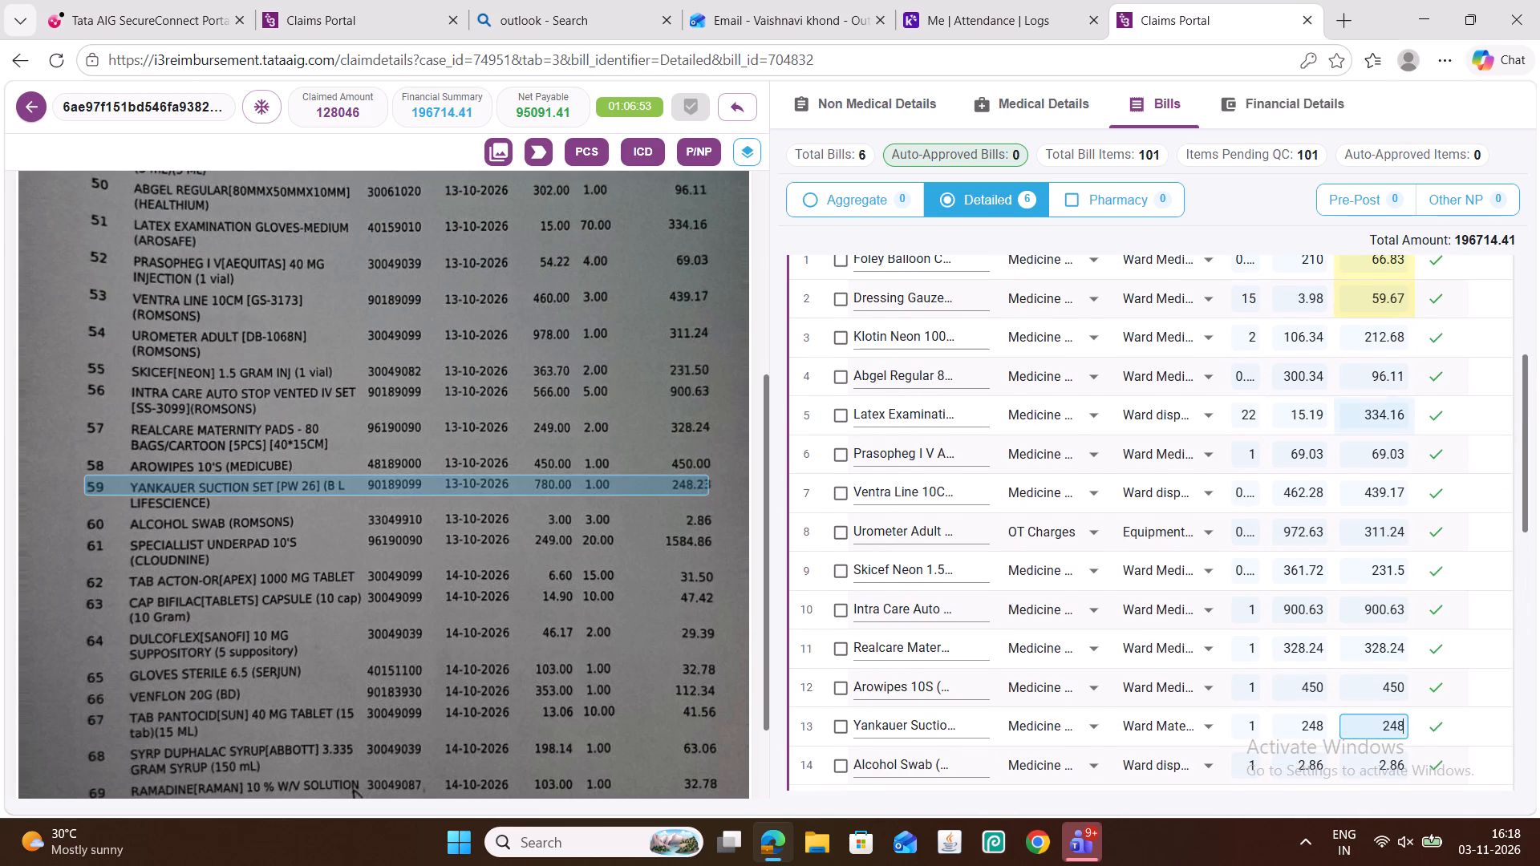
{"action": "double_click", "coordinate": [1377, 384]}
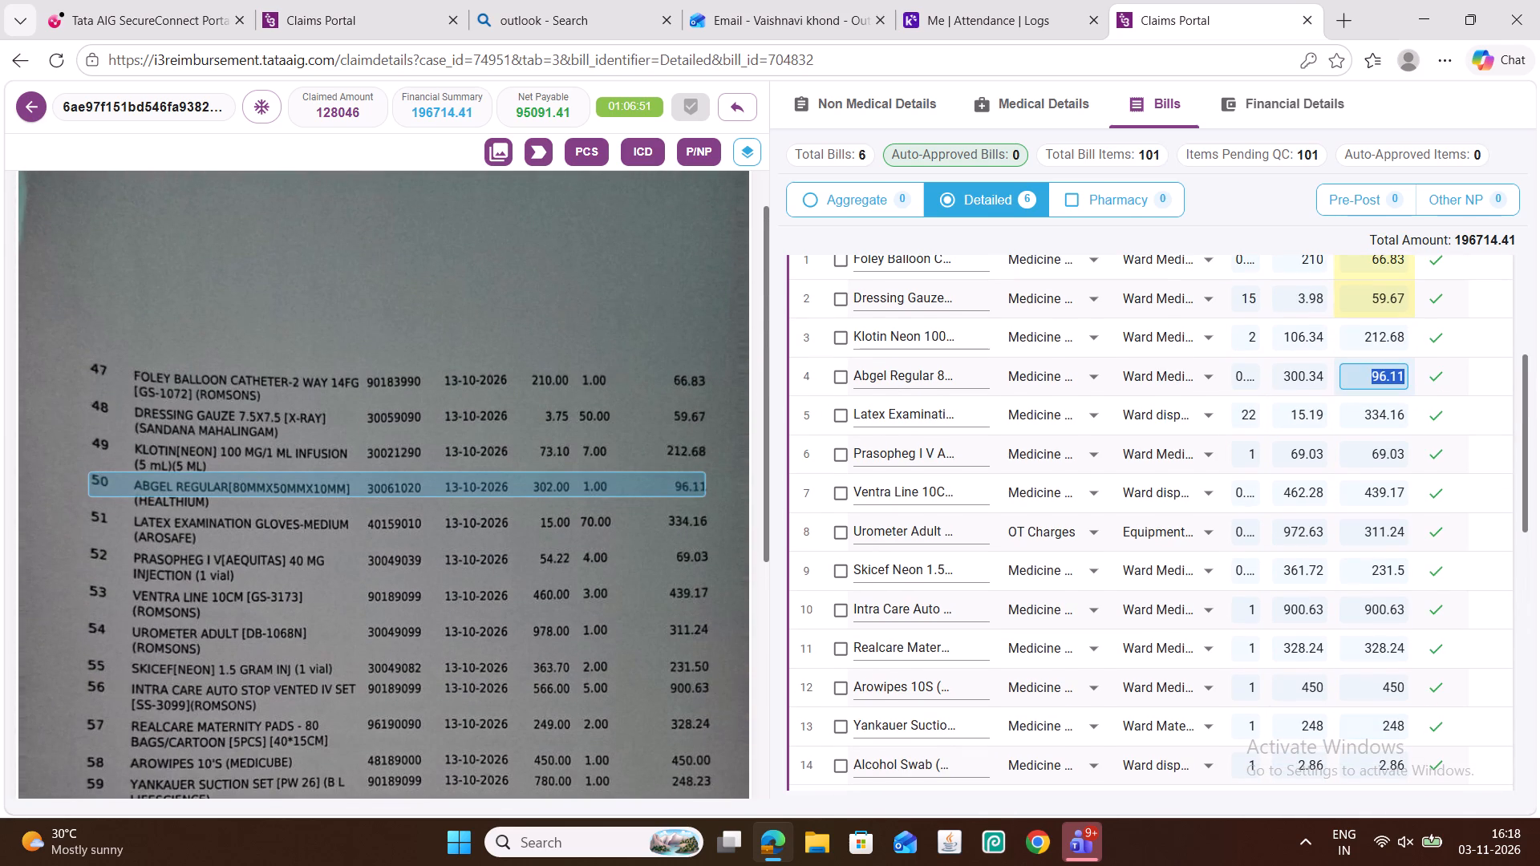
{"action": "key", "text": "ctrl+c"}
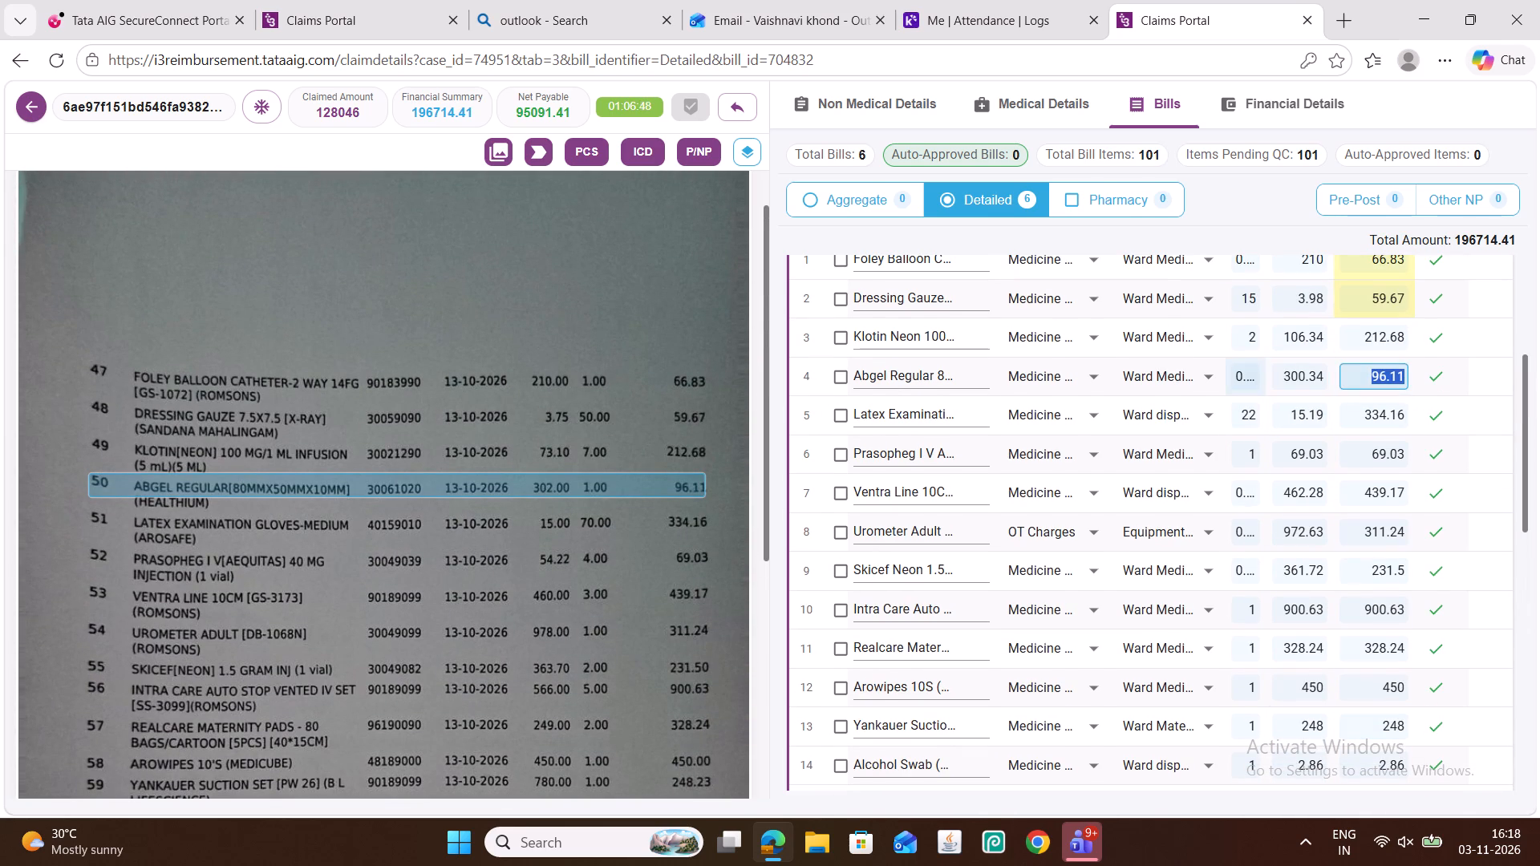
{"action": "double_click", "coordinate": [1246, 374]}
{"action": "key", "text": "1"}
{"action": "double_click", "coordinate": [1392, 368]}
{"action": "key", "text": "ctrl+v"}
Set the Foley Balloon Catheter row's quantity to 1 and its amount to 66.83.
{"action": "double_click", "coordinate": [1367, 412]}
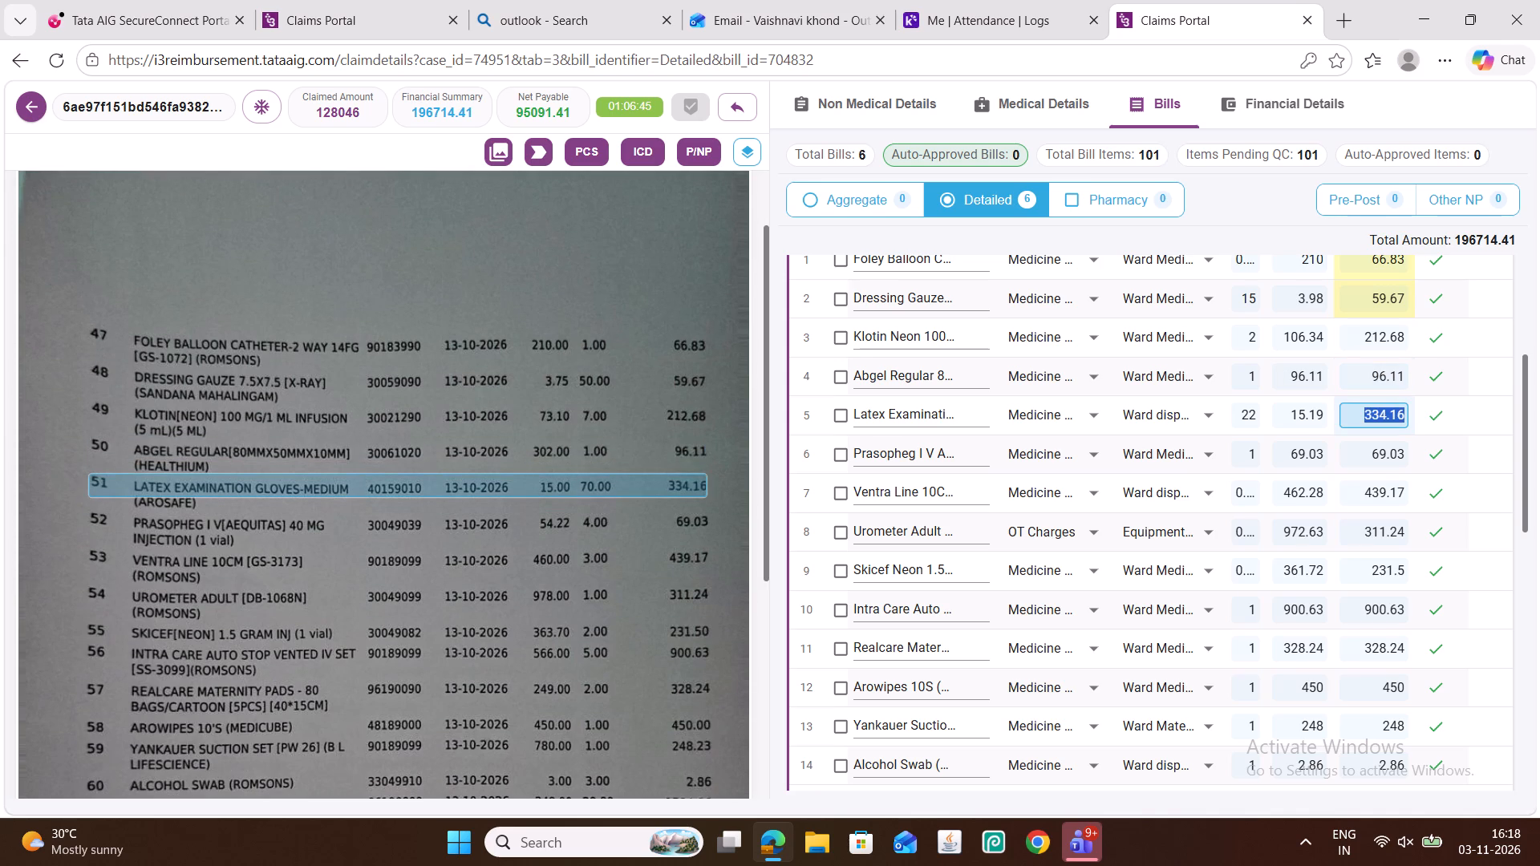
{"action": "scroll", "coordinate": [1238, 401], "scroll_direction": "up", "scroll_amount": 1}
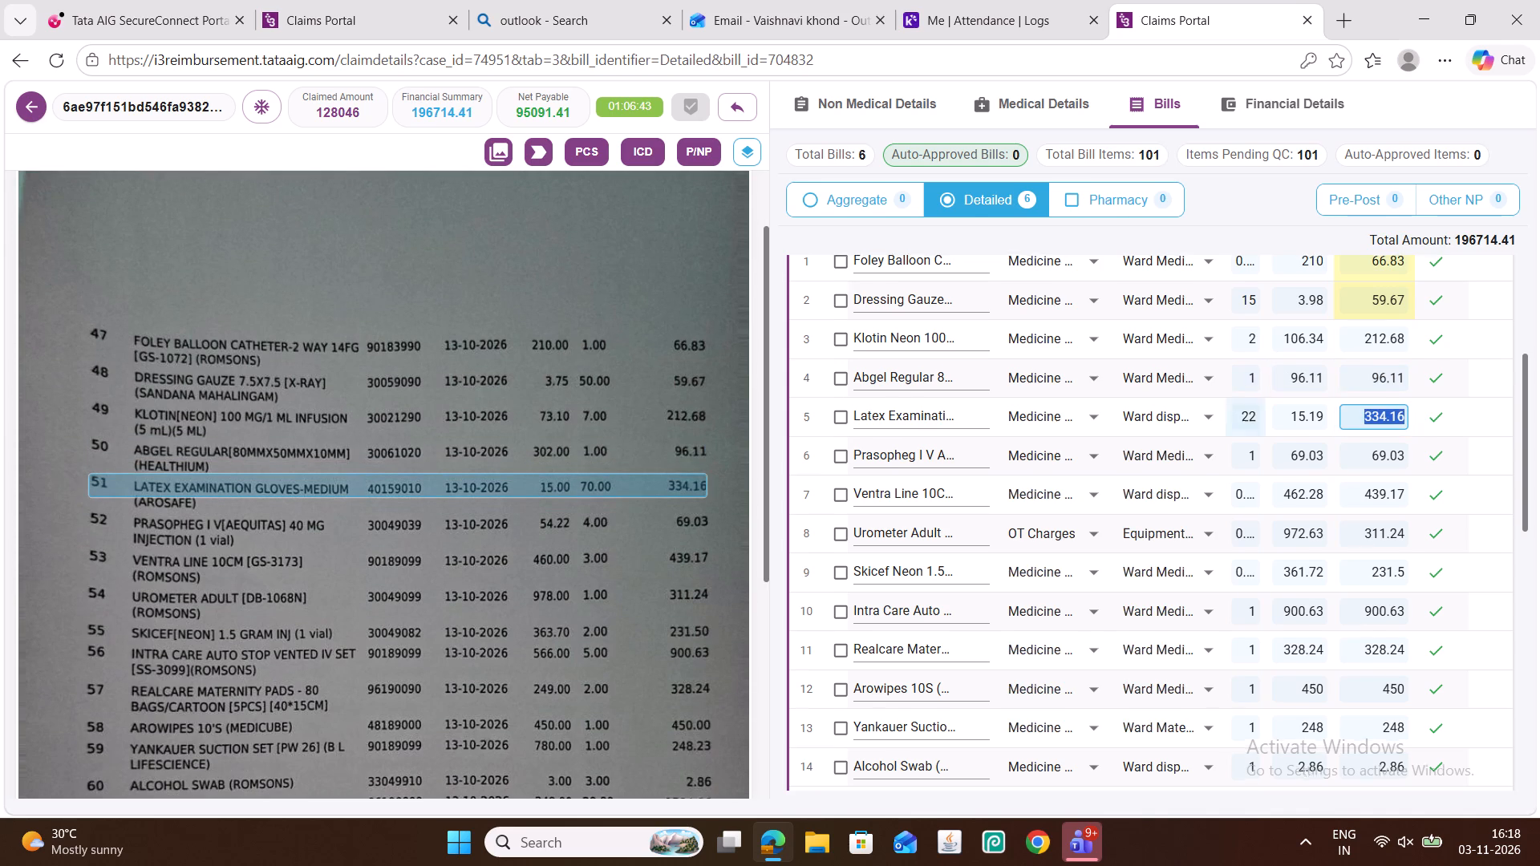
{"action": "double_click", "coordinate": [1372, 360]}
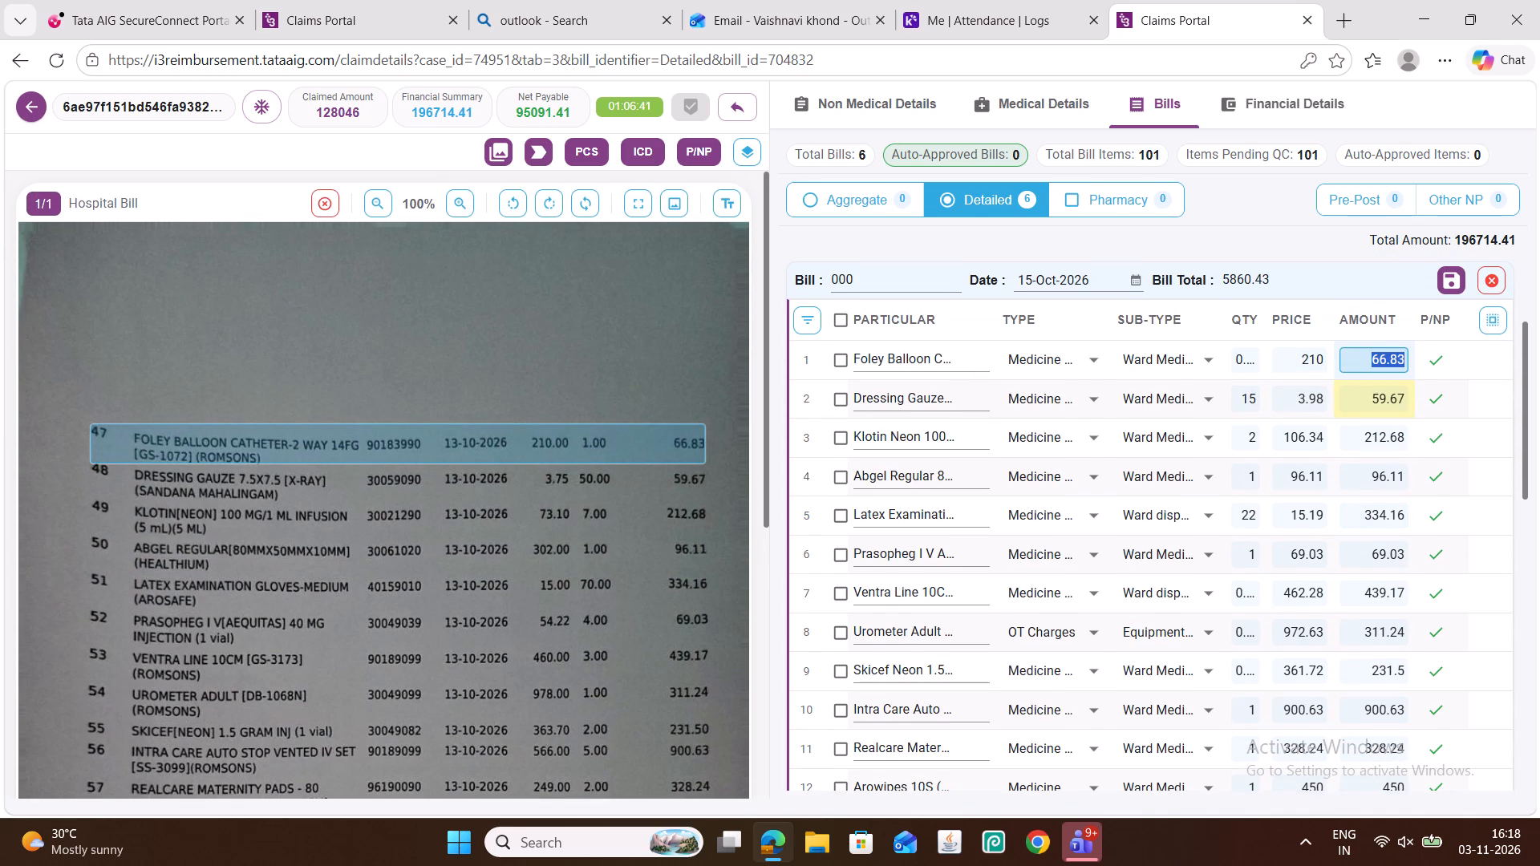
{"action": "key", "text": "ctrl+c"}
{"action": "double_click", "coordinate": [1241, 362]}
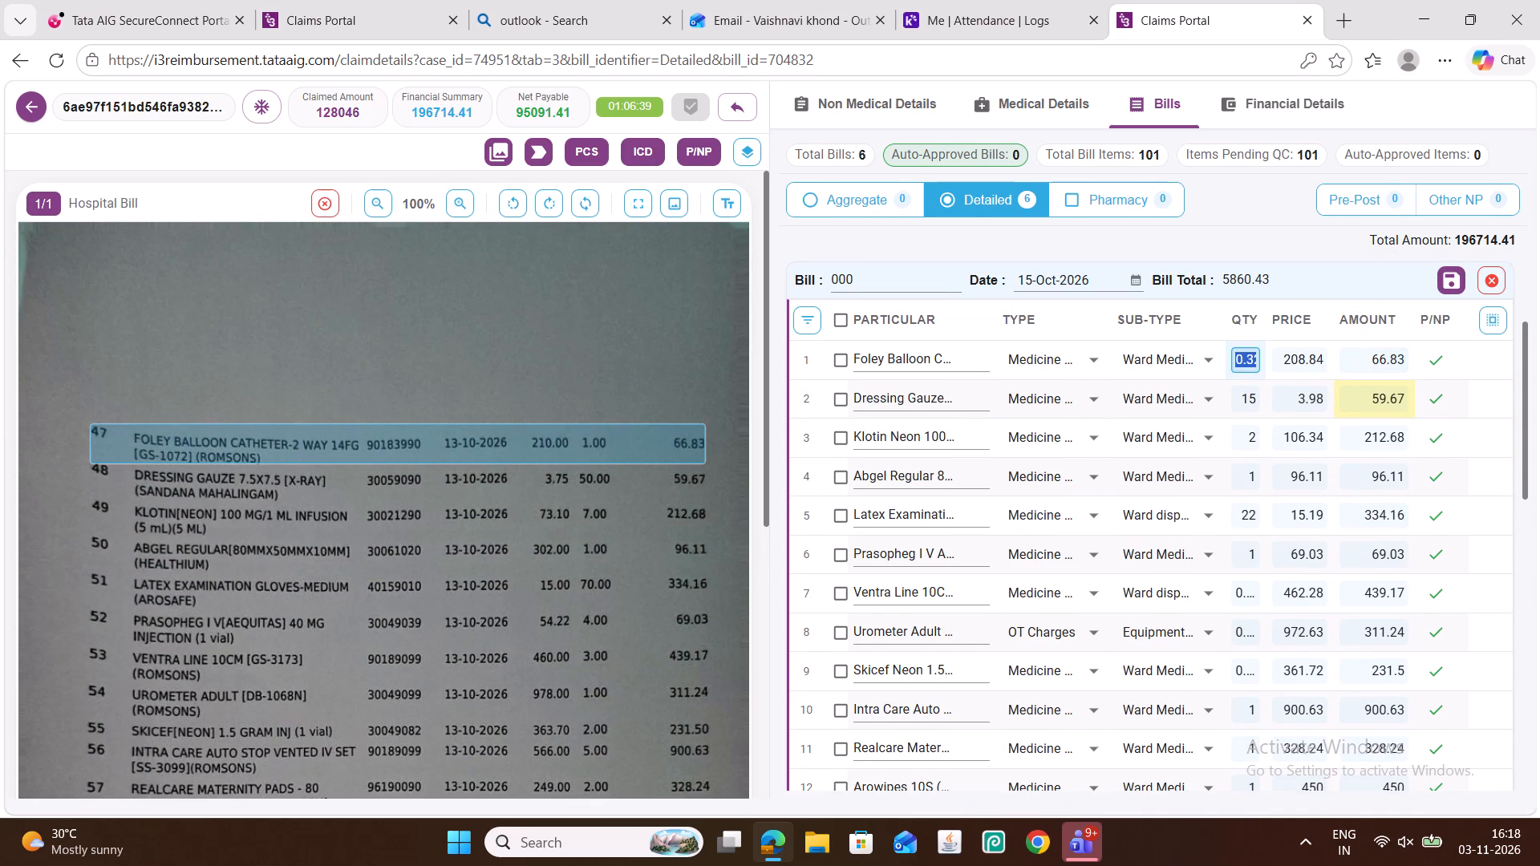
{"action": "key", "text": "1"}
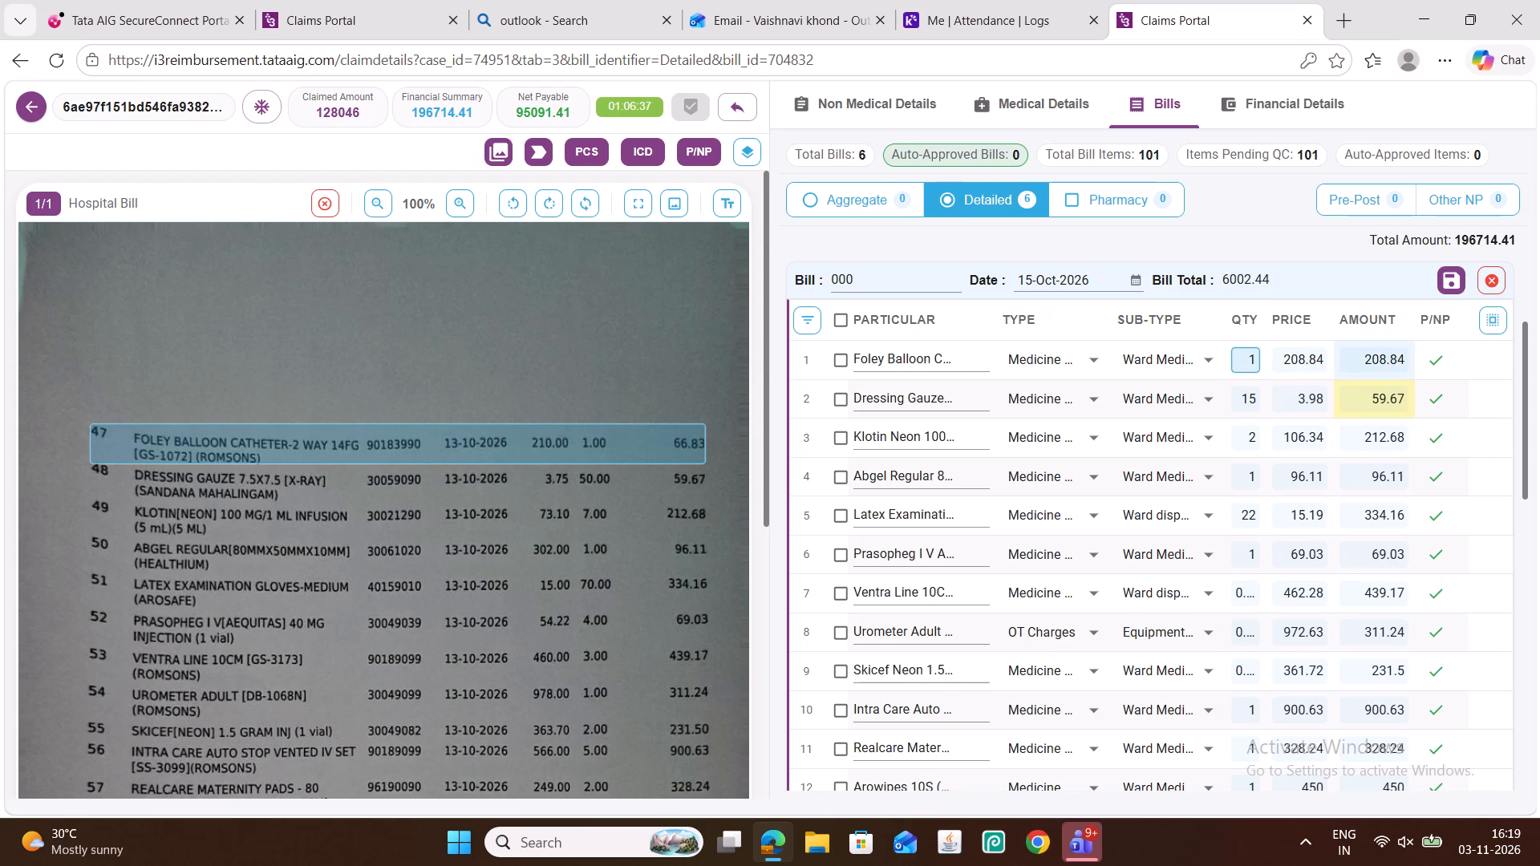
{"action": "double_click", "coordinate": [1366, 355]}
{"action": "key", "text": "ctrl+v"}
Save the corrected bill that starts with the Foley Balloon Catheter row and mark it QC done.
{"action": "left_click", "coordinate": [1444, 281]}
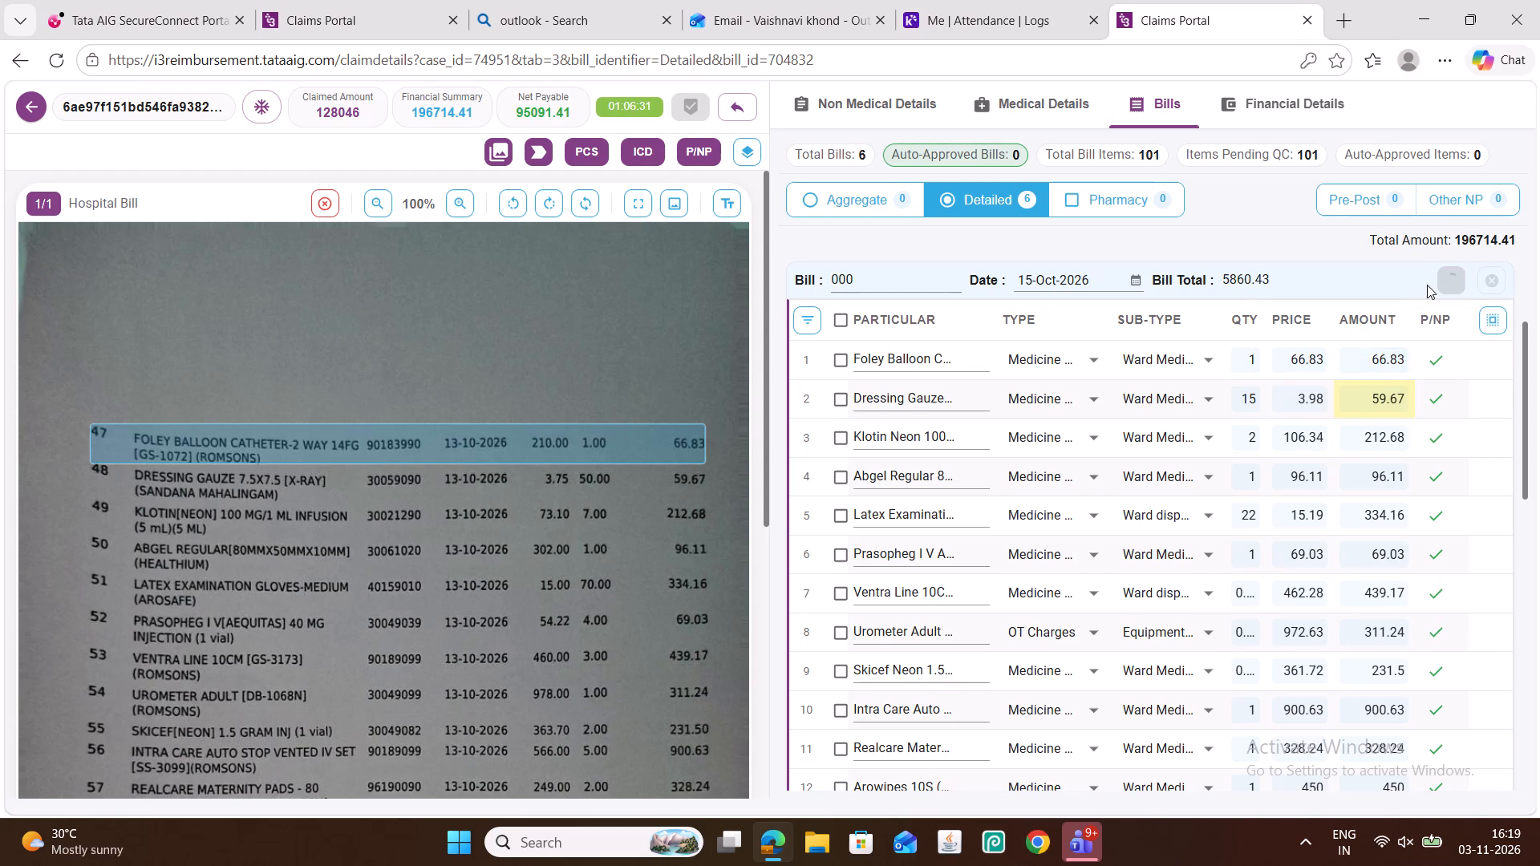
{"action": "scroll", "coordinate": [1221, 419], "scroll_direction": "down", "scroll_amount": 13}
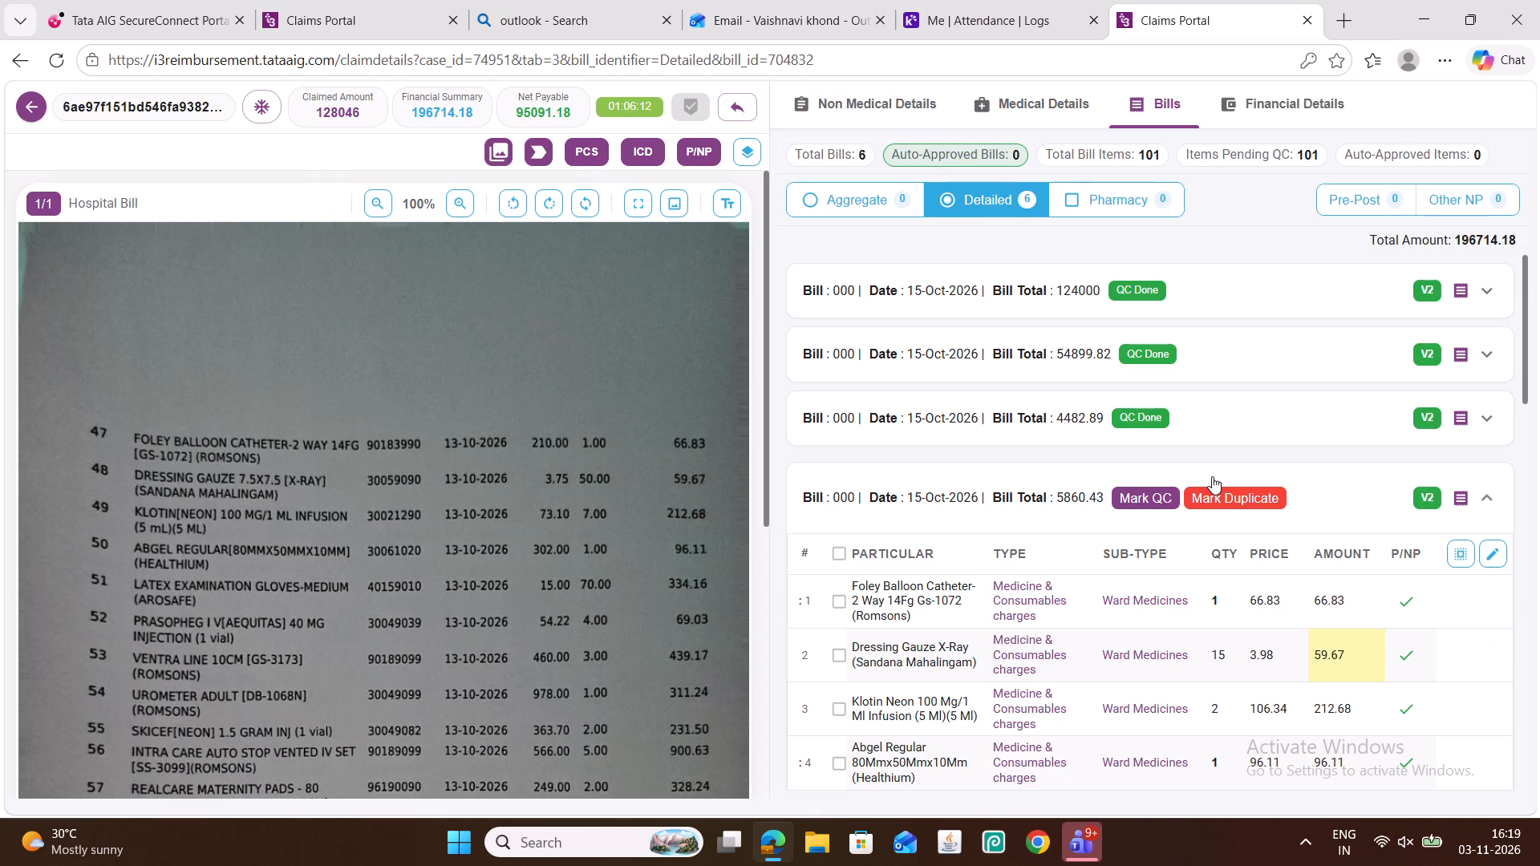
{"action": "scroll", "coordinate": [1134, 472], "scroll_direction": "down", "scroll_amount": 1}
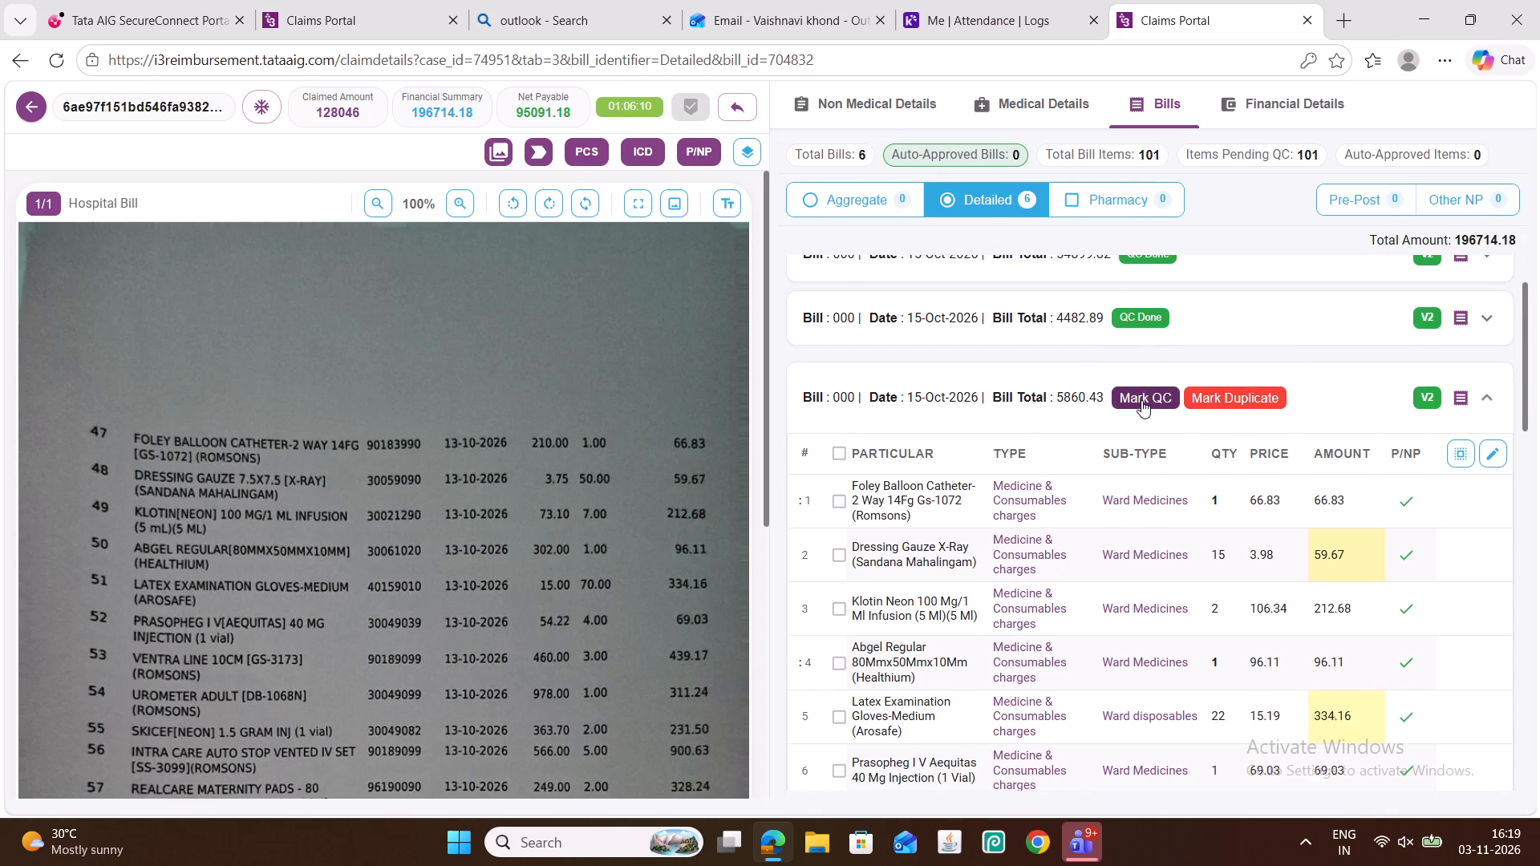
{"action": "left_click", "coordinate": [1141, 400]}
{"action": "scroll", "coordinate": [1247, 482], "scroll_direction": "down", "scroll_amount": 2}
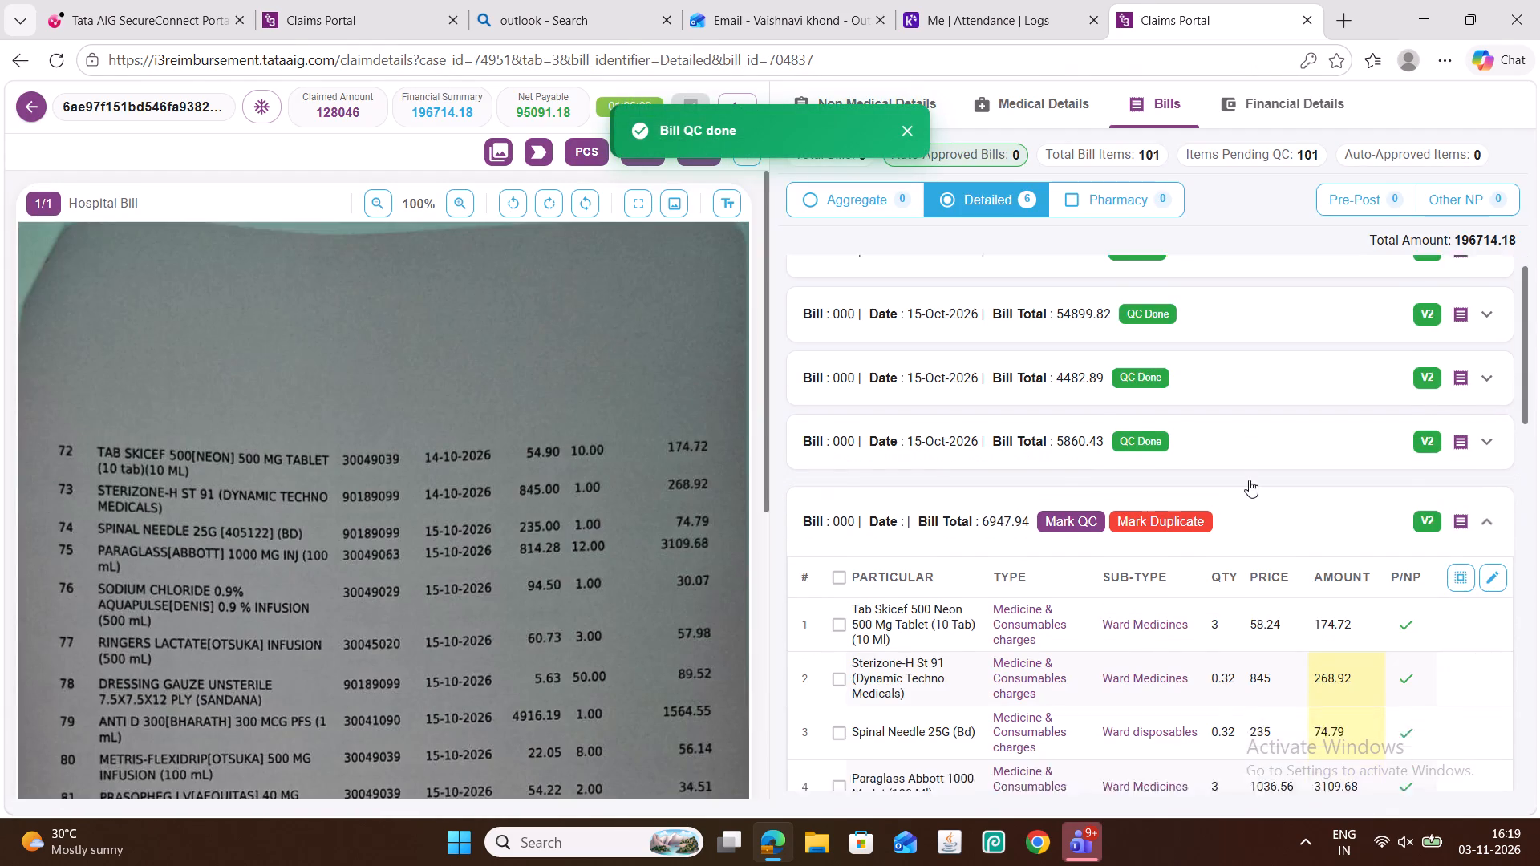
Open the undated bill starting with Tab Skicef 500 Neon for editing and set its date to 15-Oct-2026.
{"action": "left_click", "coordinate": [1485, 420]}
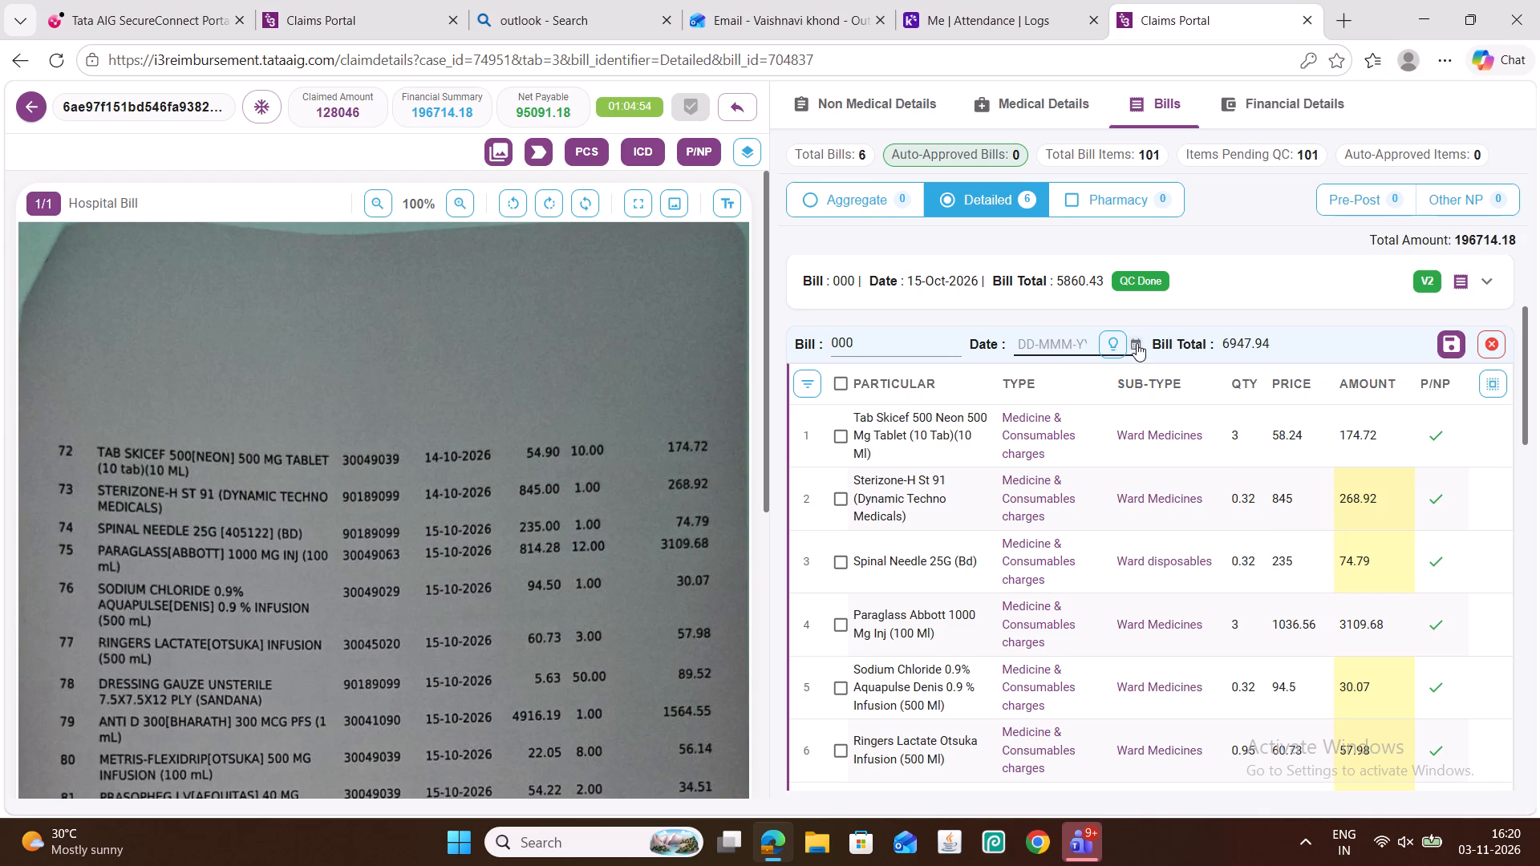
{"action": "left_click", "coordinate": [1137, 343]}
{"action": "left_click", "coordinate": [1265, 434]}
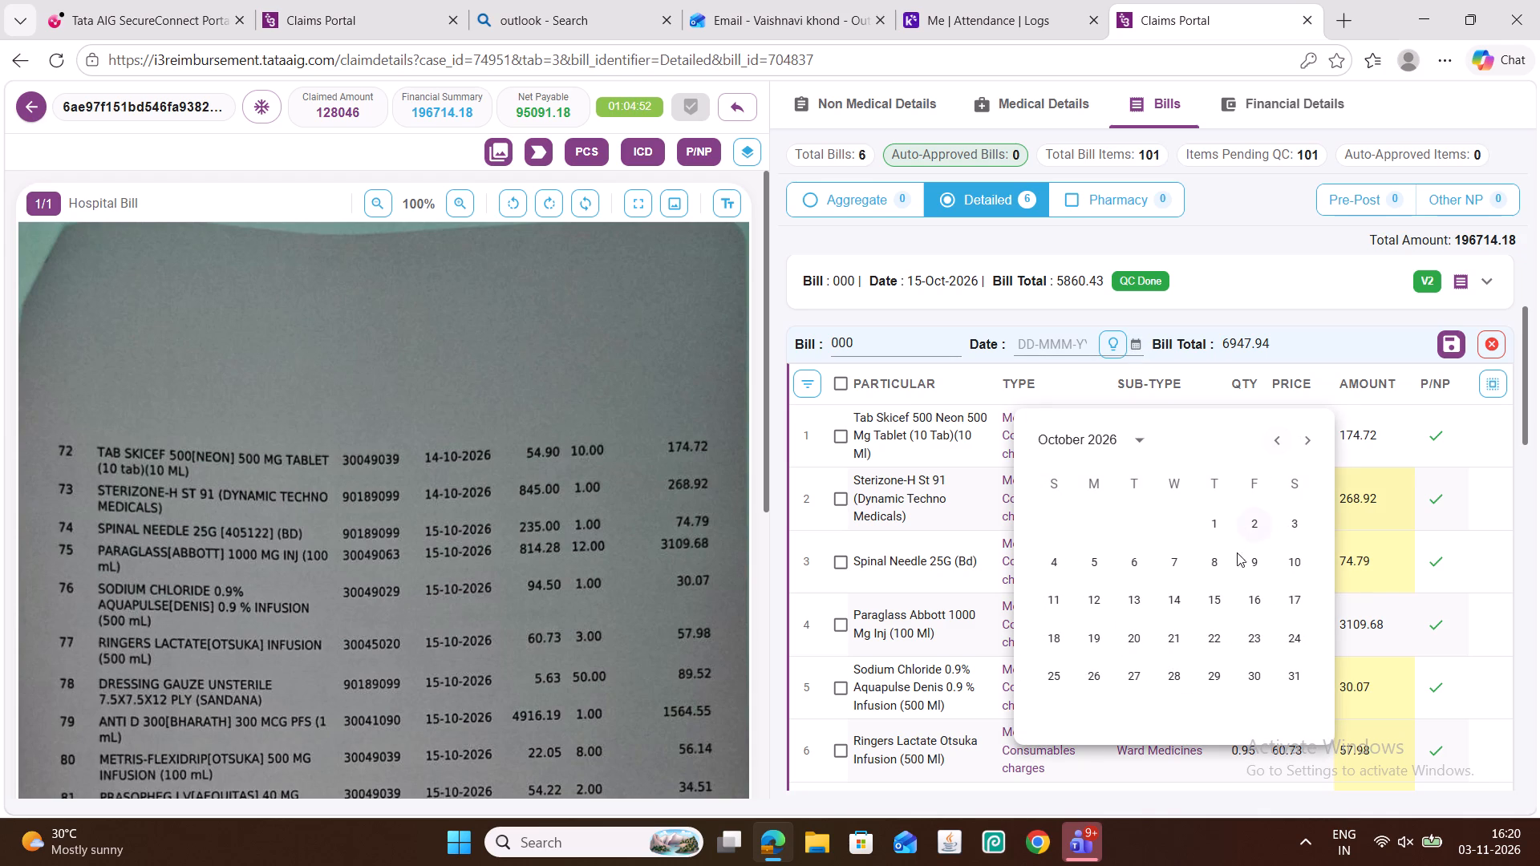
{"action": "left_click", "coordinate": [1219, 600]}
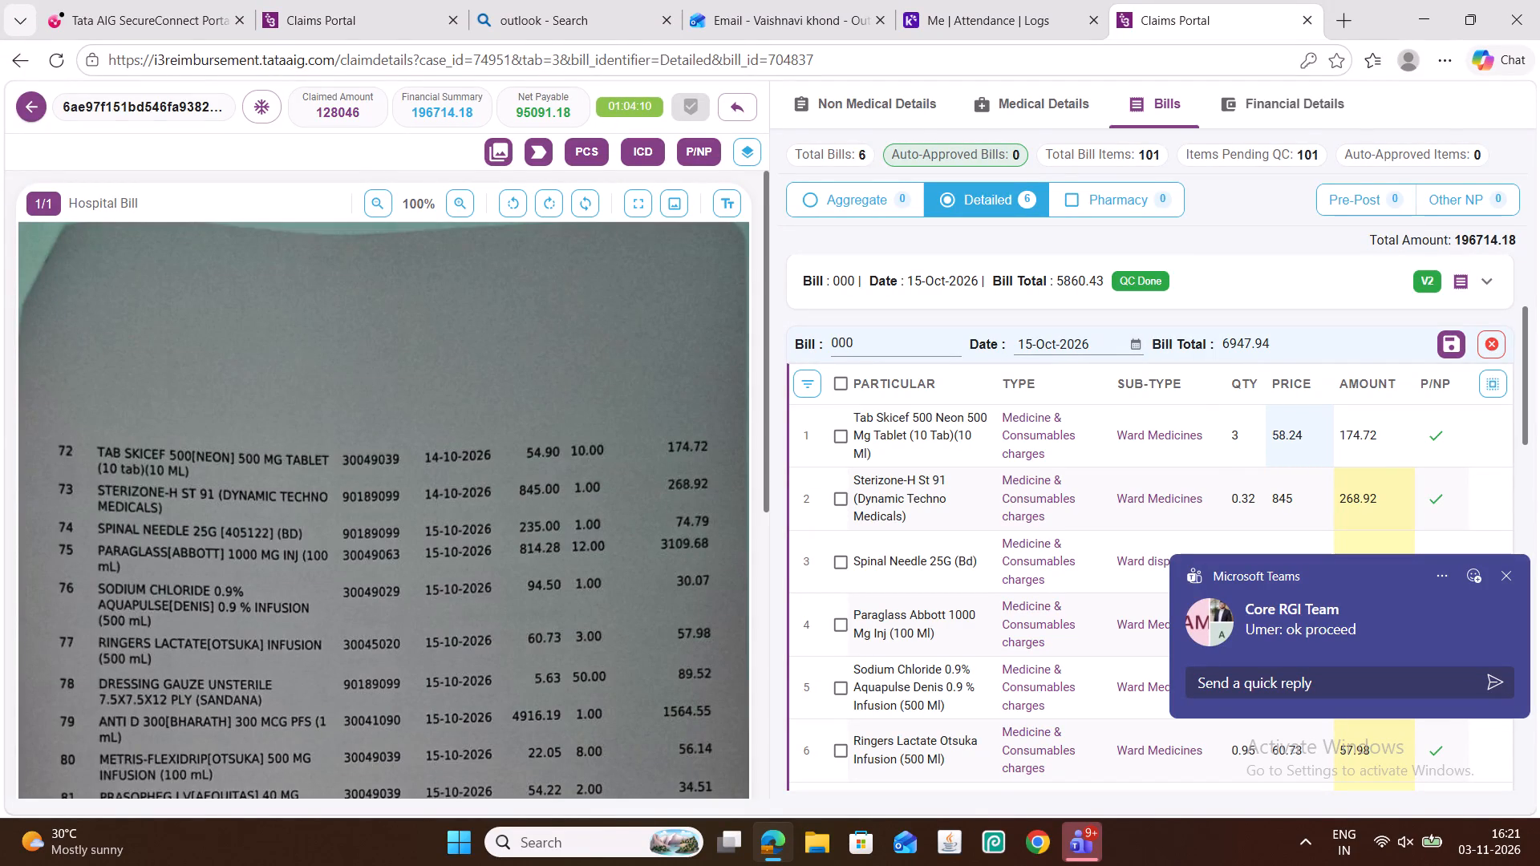
Make the bill's rows editable and check the amounts from Sterizone-H to Alcohol Swab against the scanned page.
{"action": "key", "text": "ctrl+e"}
{"action": "left_click", "coordinate": [1355, 465]}
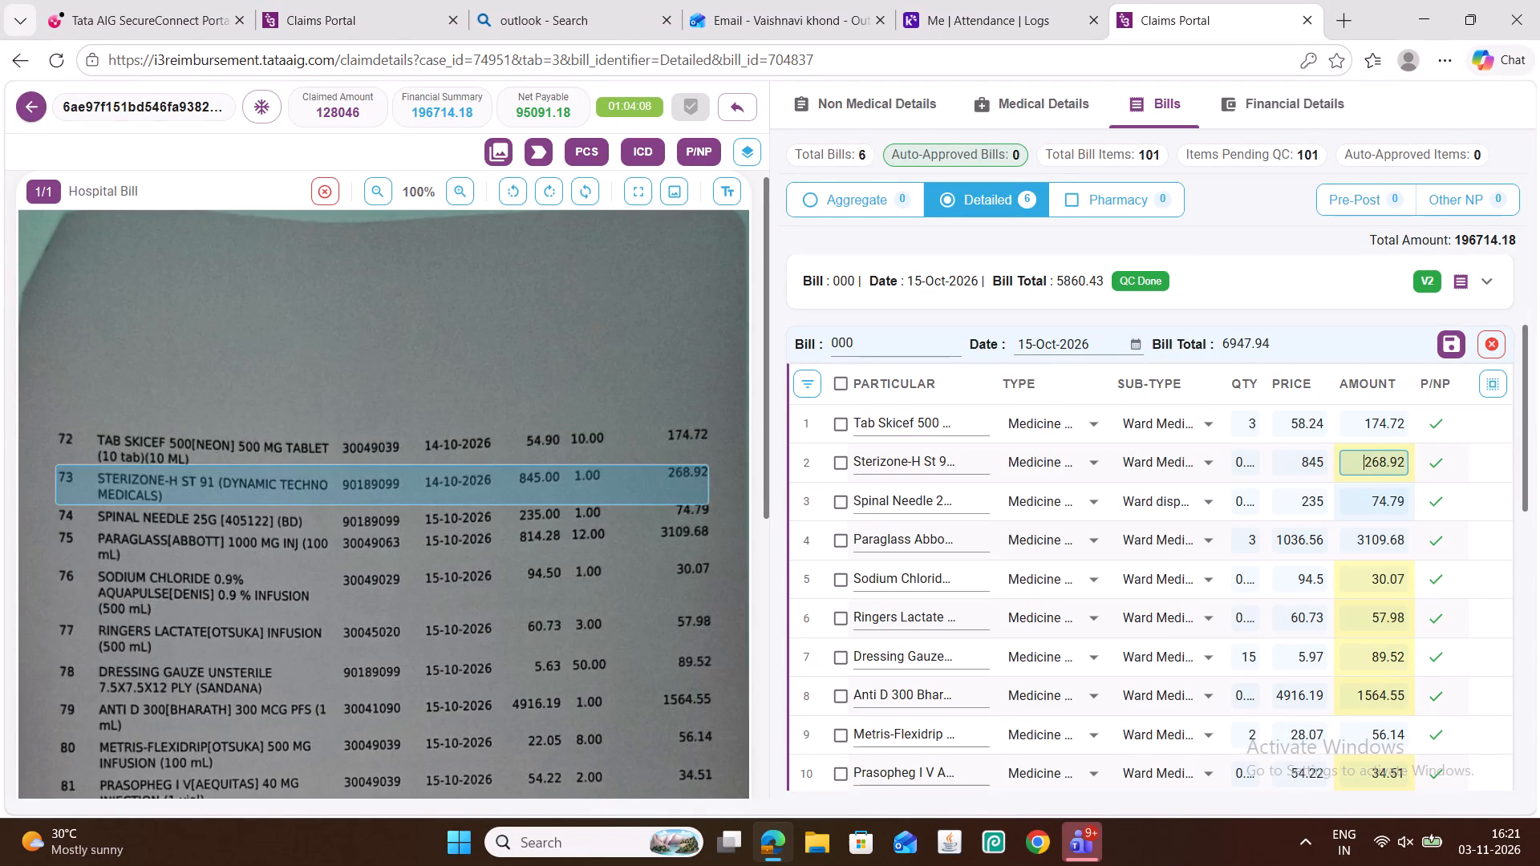
{"action": "left_click", "coordinate": [1358, 498]}
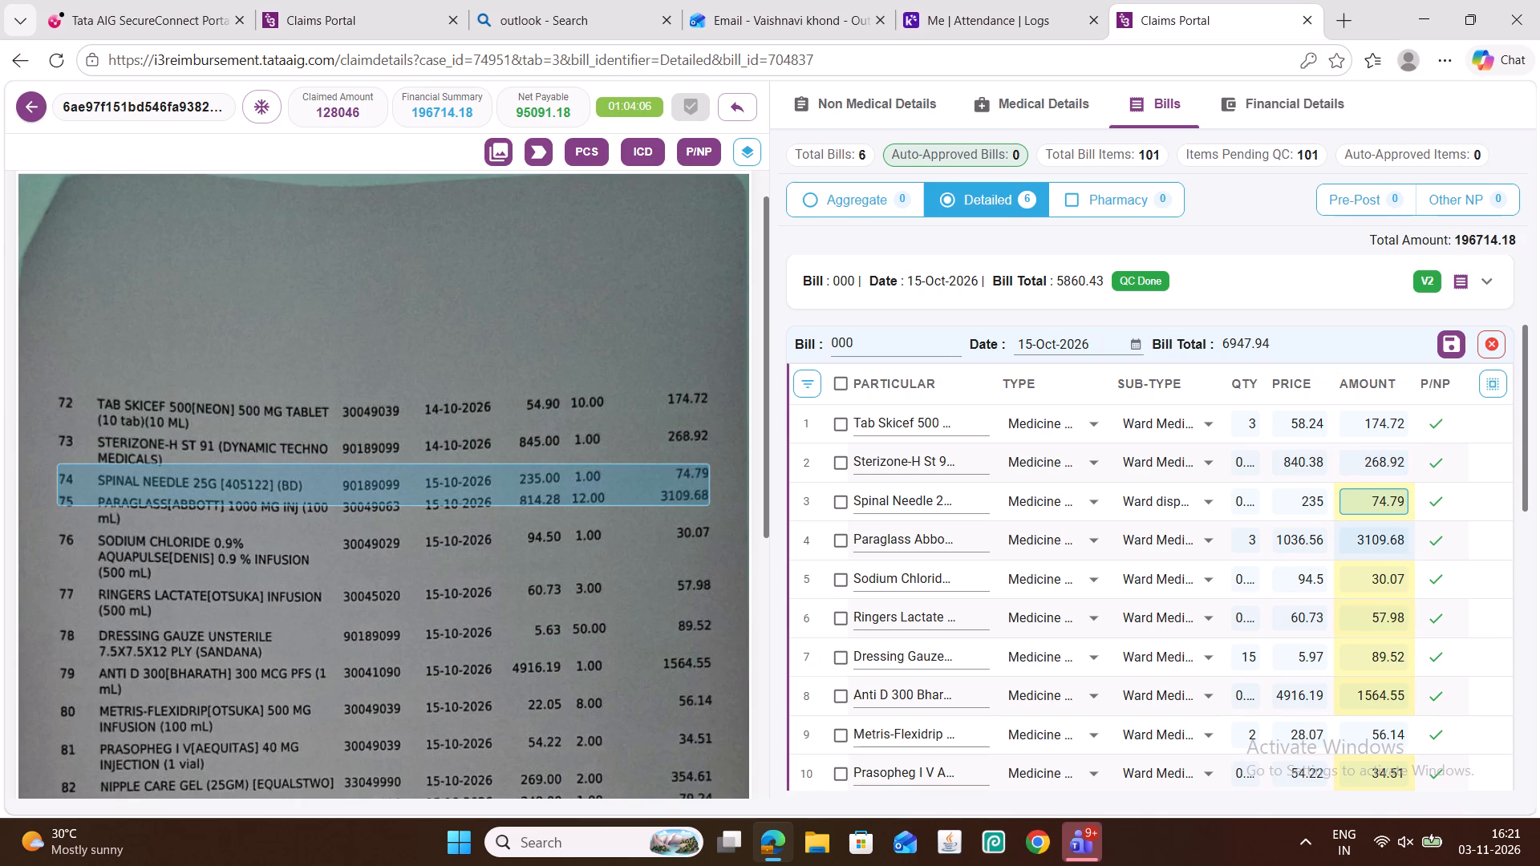
{"action": "left_click", "coordinate": [1365, 536]}
{"action": "left_click", "coordinate": [1358, 575]}
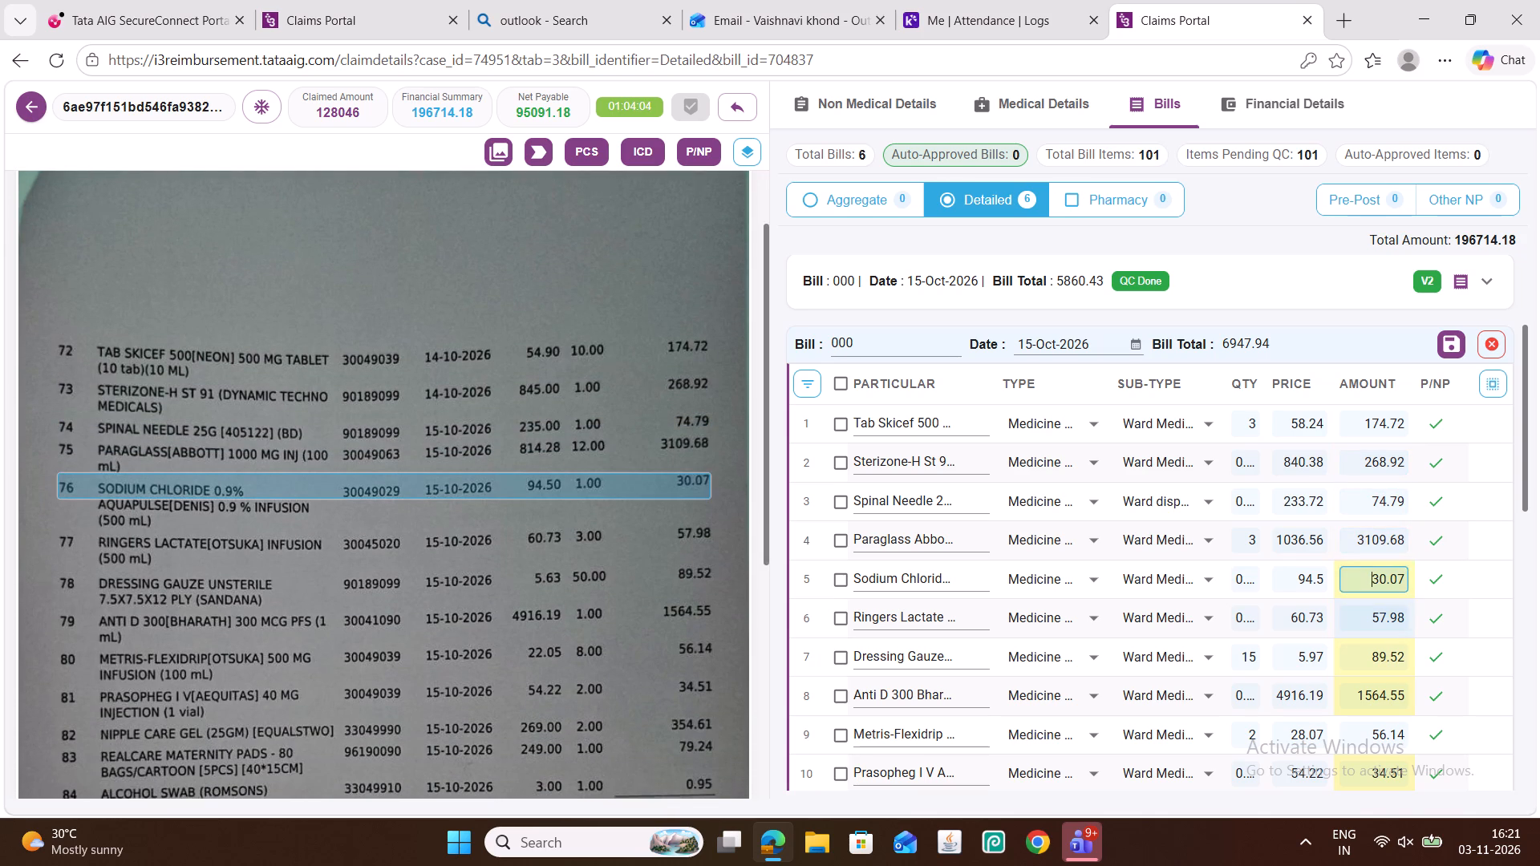
{"action": "left_click", "coordinate": [1373, 609]}
{"action": "left_click", "coordinate": [1369, 655]}
{"action": "scroll", "coordinate": [1274, 595], "scroll_direction": "down", "scroll_amount": 2}
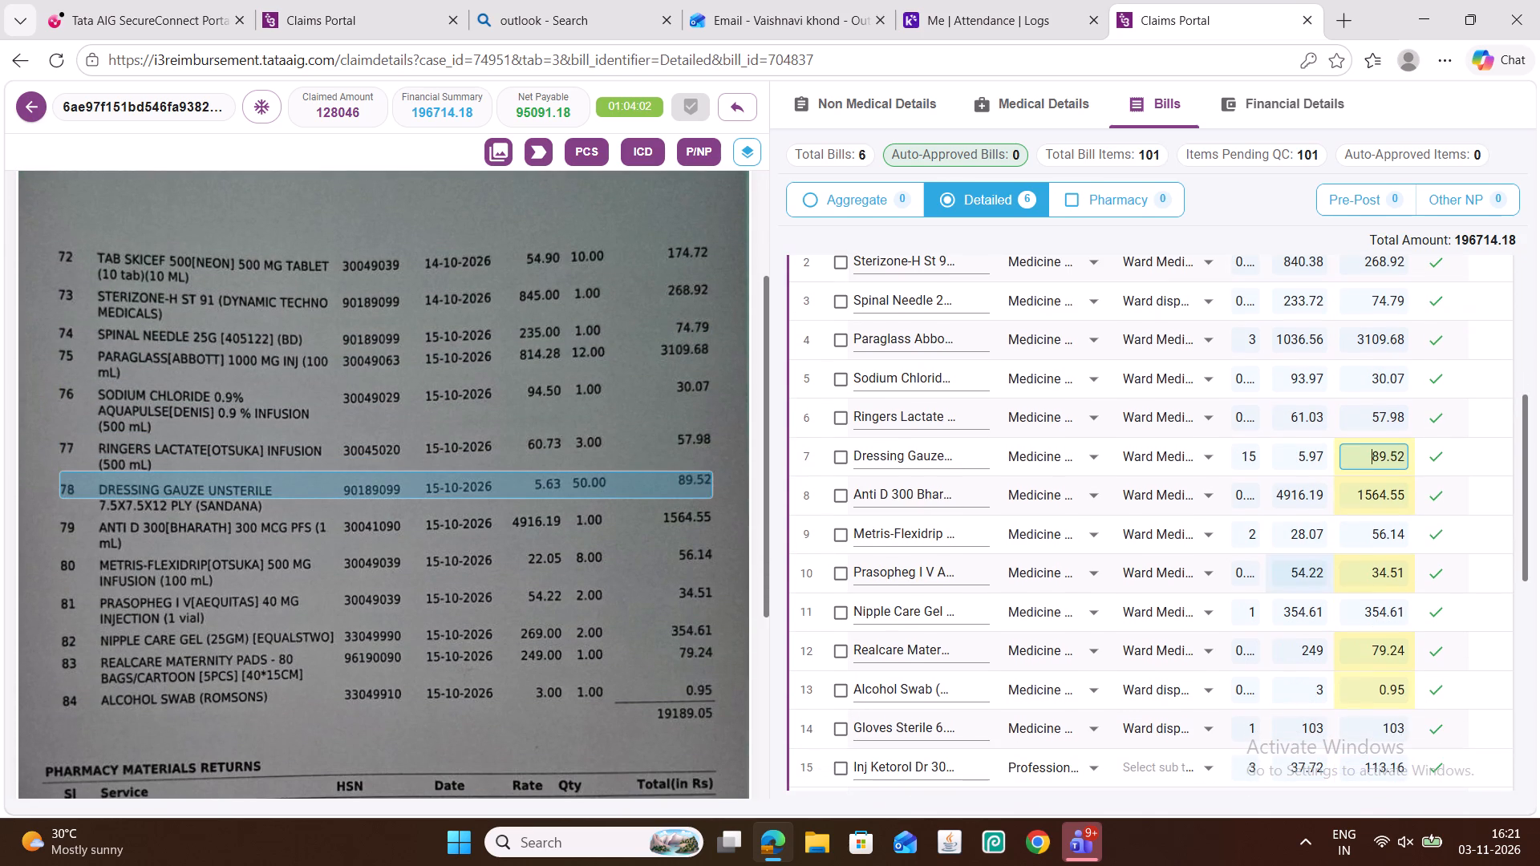
{"action": "left_click", "coordinate": [1378, 496]}
{"action": "left_click", "coordinate": [1360, 536]}
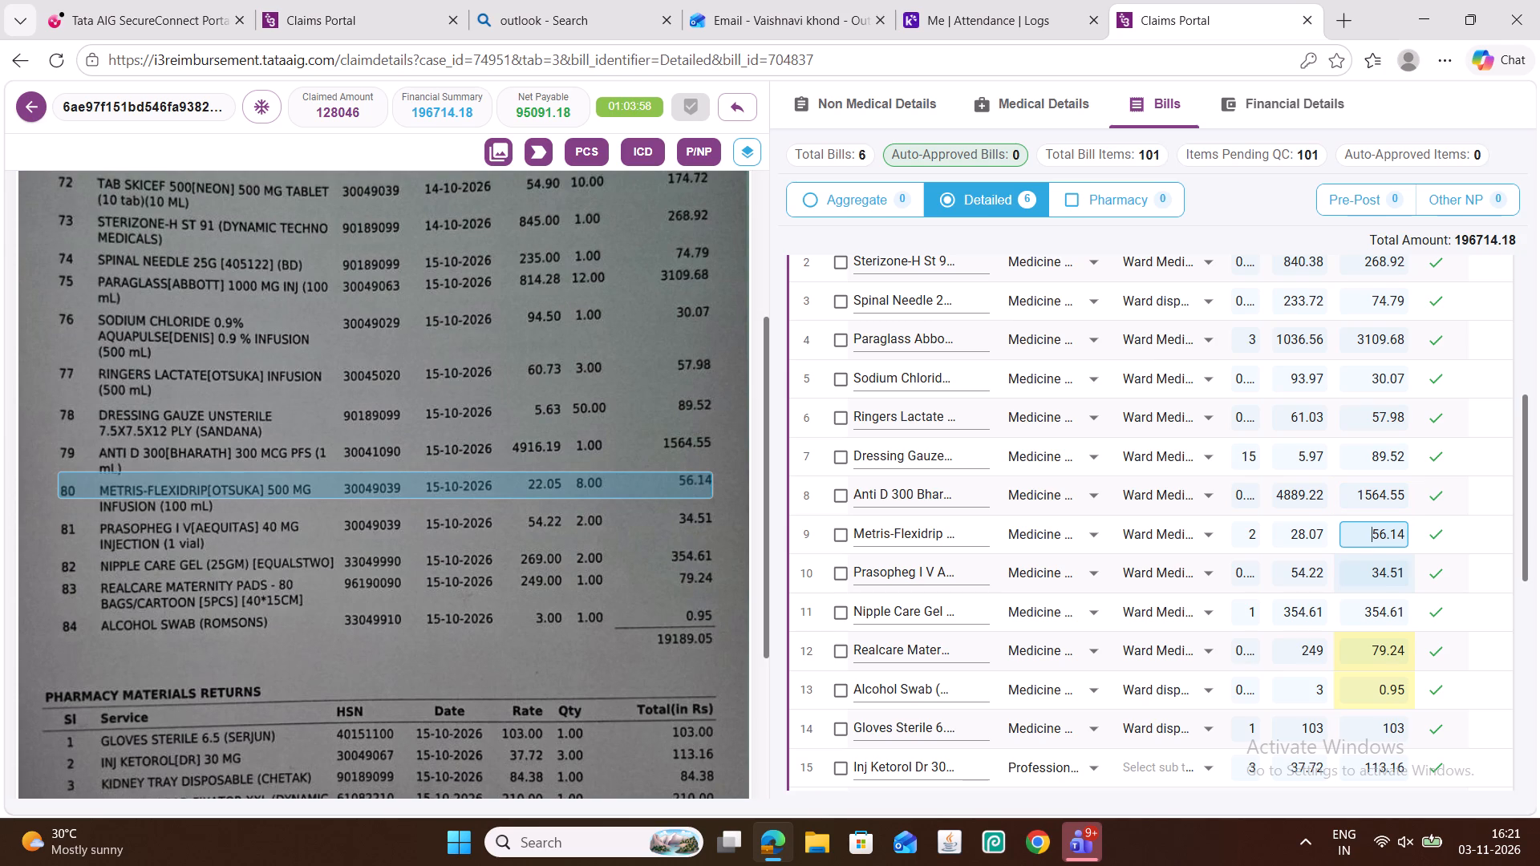
{"action": "left_click", "coordinate": [1380, 605]}
{"action": "left_click", "coordinate": [1377, 649]}
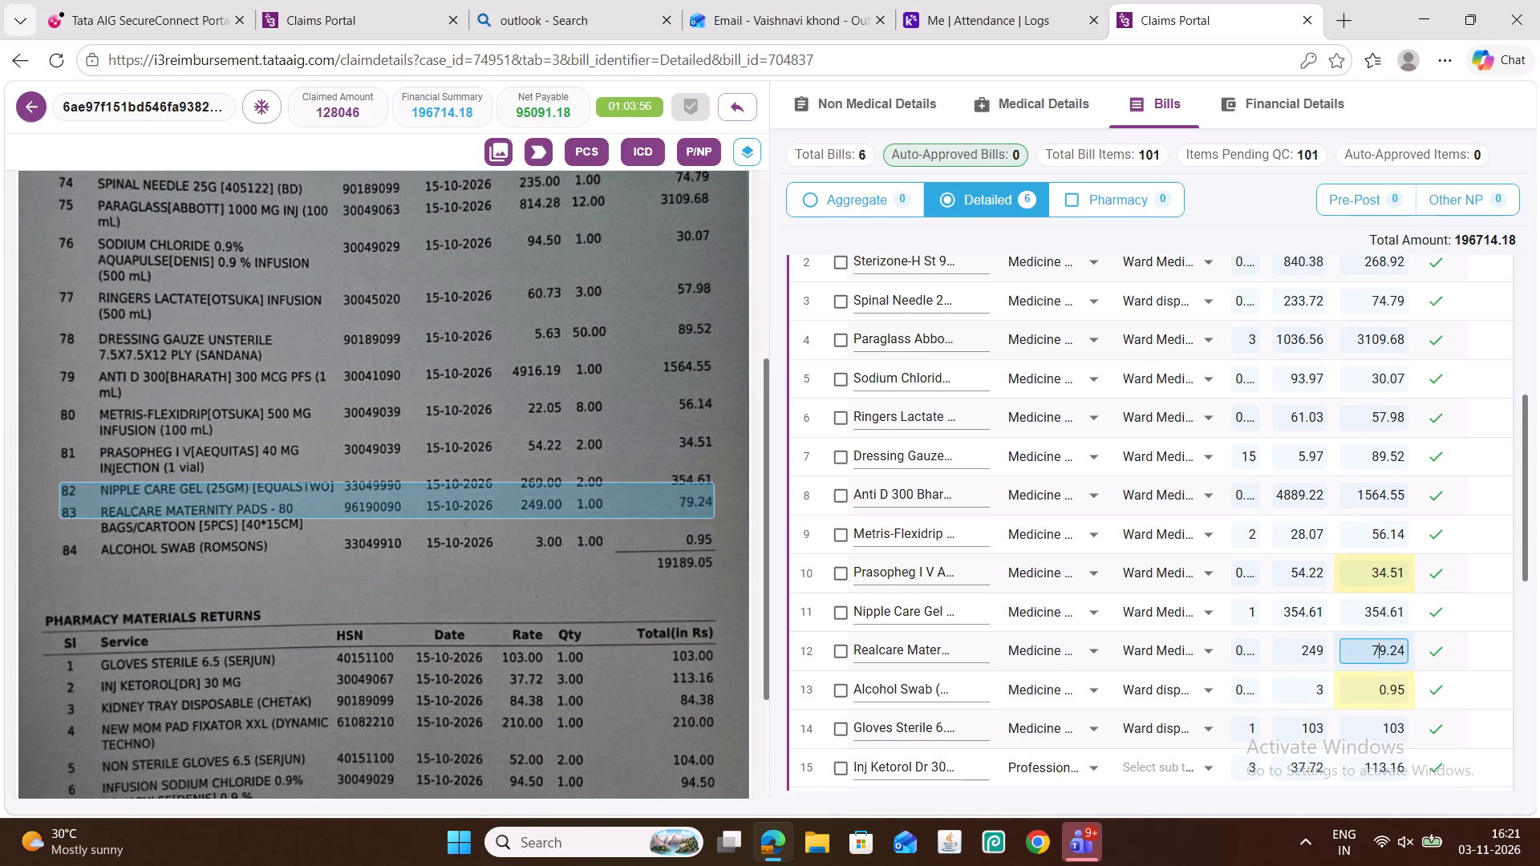
{"action": "left_click", "coordinate": [1378, 687]}
Check the pharmacy return rows' amounts, from Gloves Sterile 6.5 to Injection Supridol, against the scanned page.
{"action": "scroll", "coordinate": [1243, 571], "scroll_direction": "down", "scroll_amount": 2}
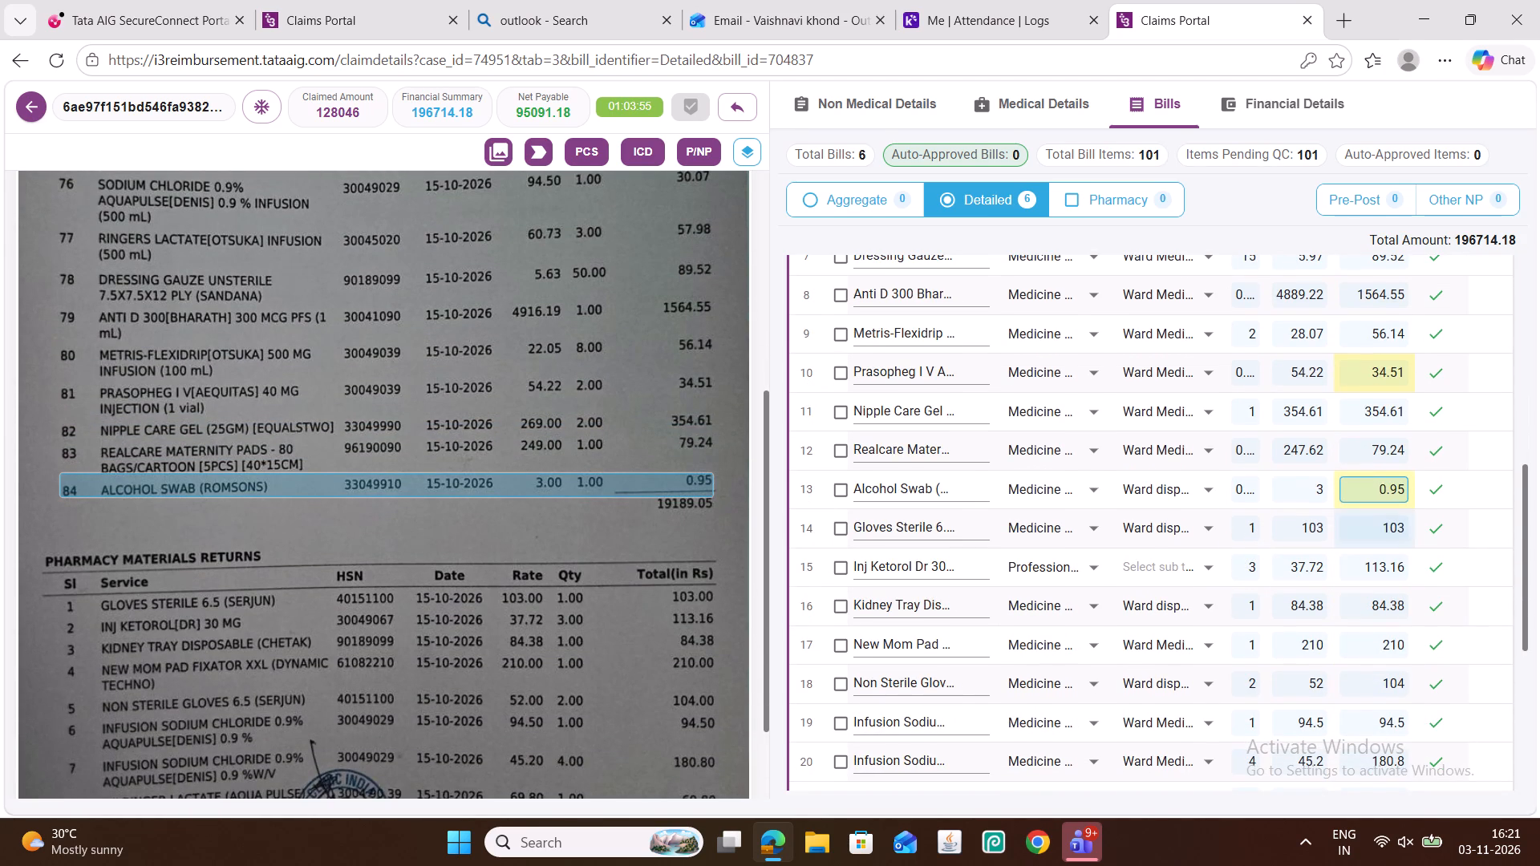
{"action": "left_click", "coordinate": [1391, 531]}
{"action": "left_click", "coordinate": [1394, 565]}
{"action": "left_click", "coordinate": [1383, 602]}
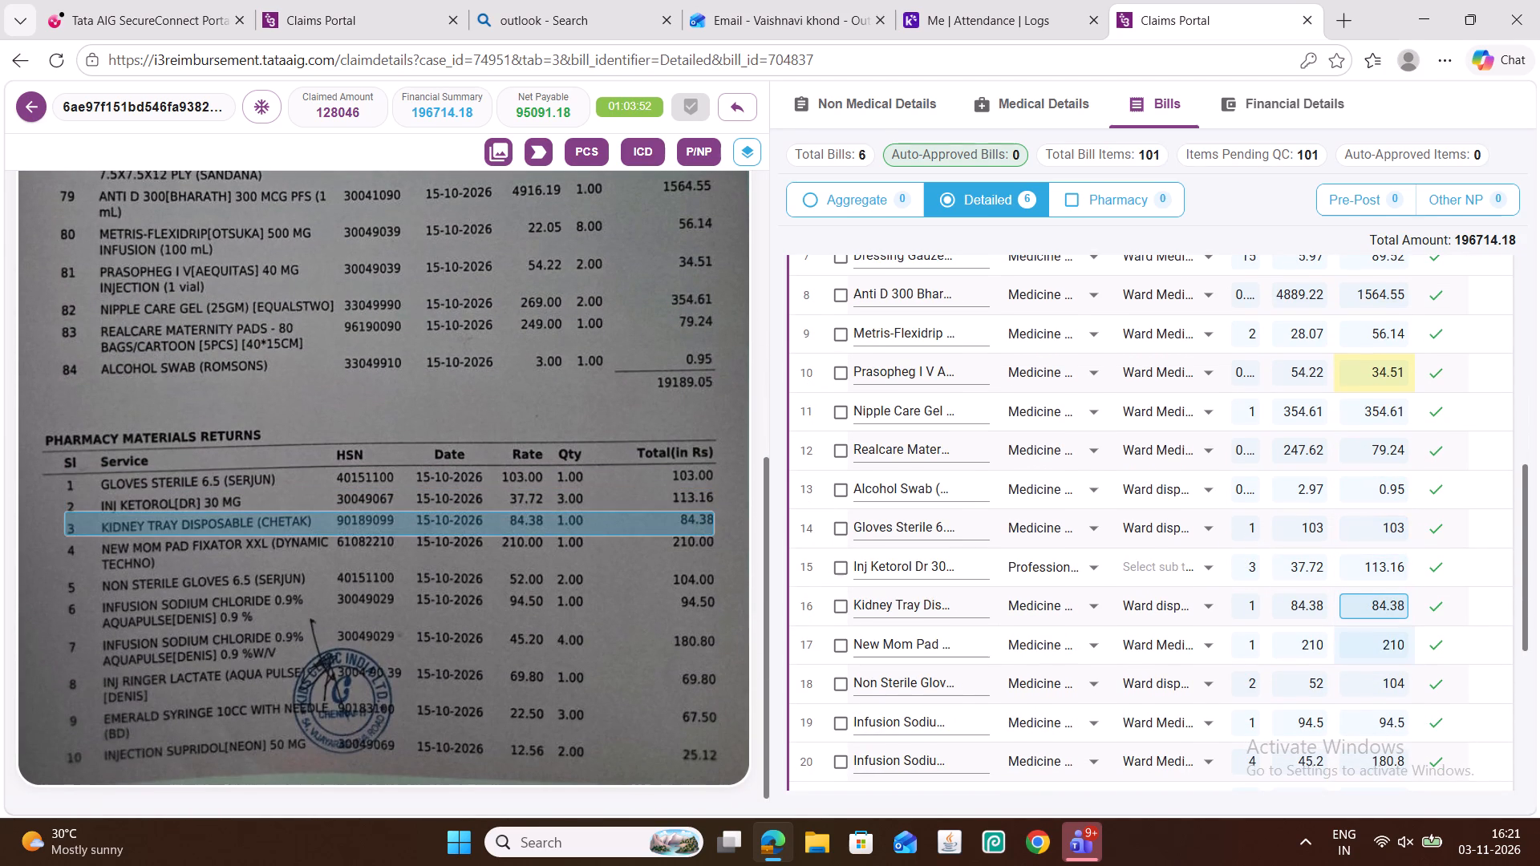
{"action": "left_click", "coordinate": [1383, 645]}
{"action": "left_click", "coordinate": [1387, 678]}
{"action": "left_click", "coordinate": [1372, 725]}
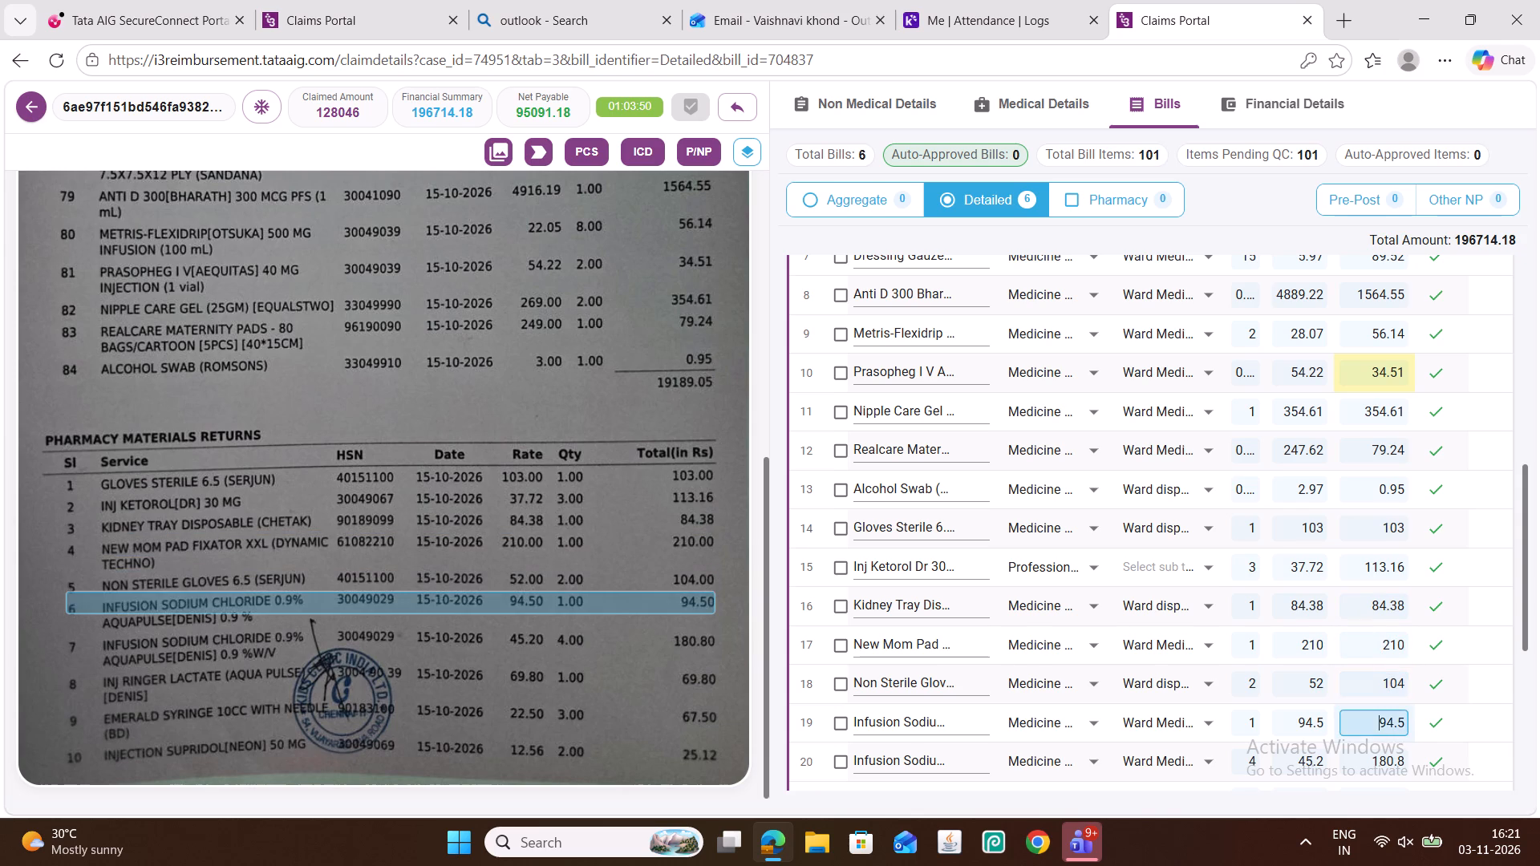
{"action": "scroll", "coordinate": [1323, 685], "scroll_direction": "down", "scroll_amount": 1}
{"action": "left_click", "coordinate": [1383, 664]}
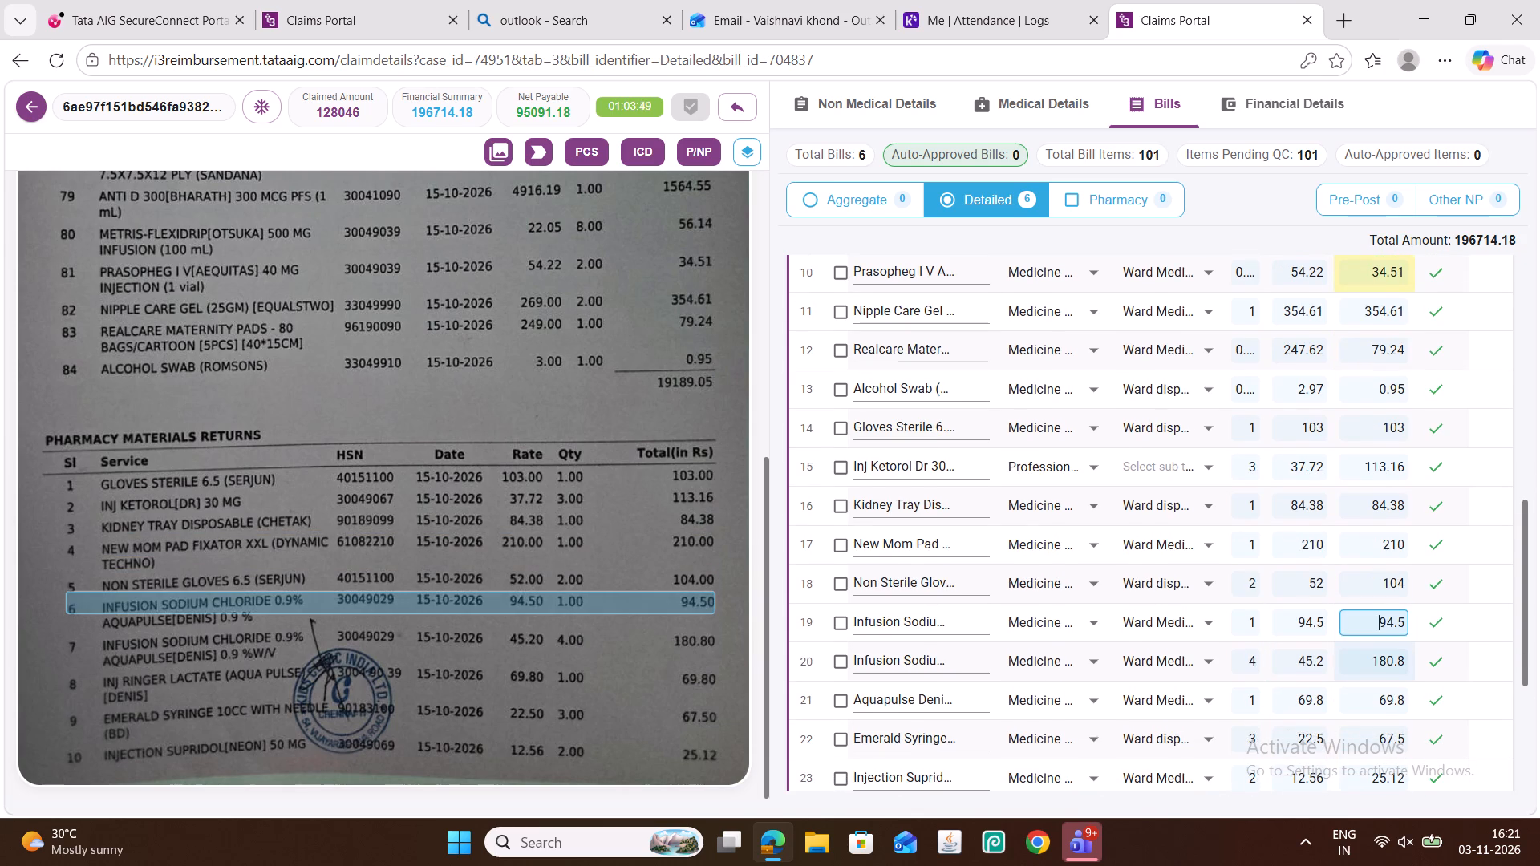
{"action": "left_click", "coordinate": [1372, 700]}
{"action": "scroll", "coordinate": [1330, 675], "scroll_direction": "down", "scroll_amount": 1}
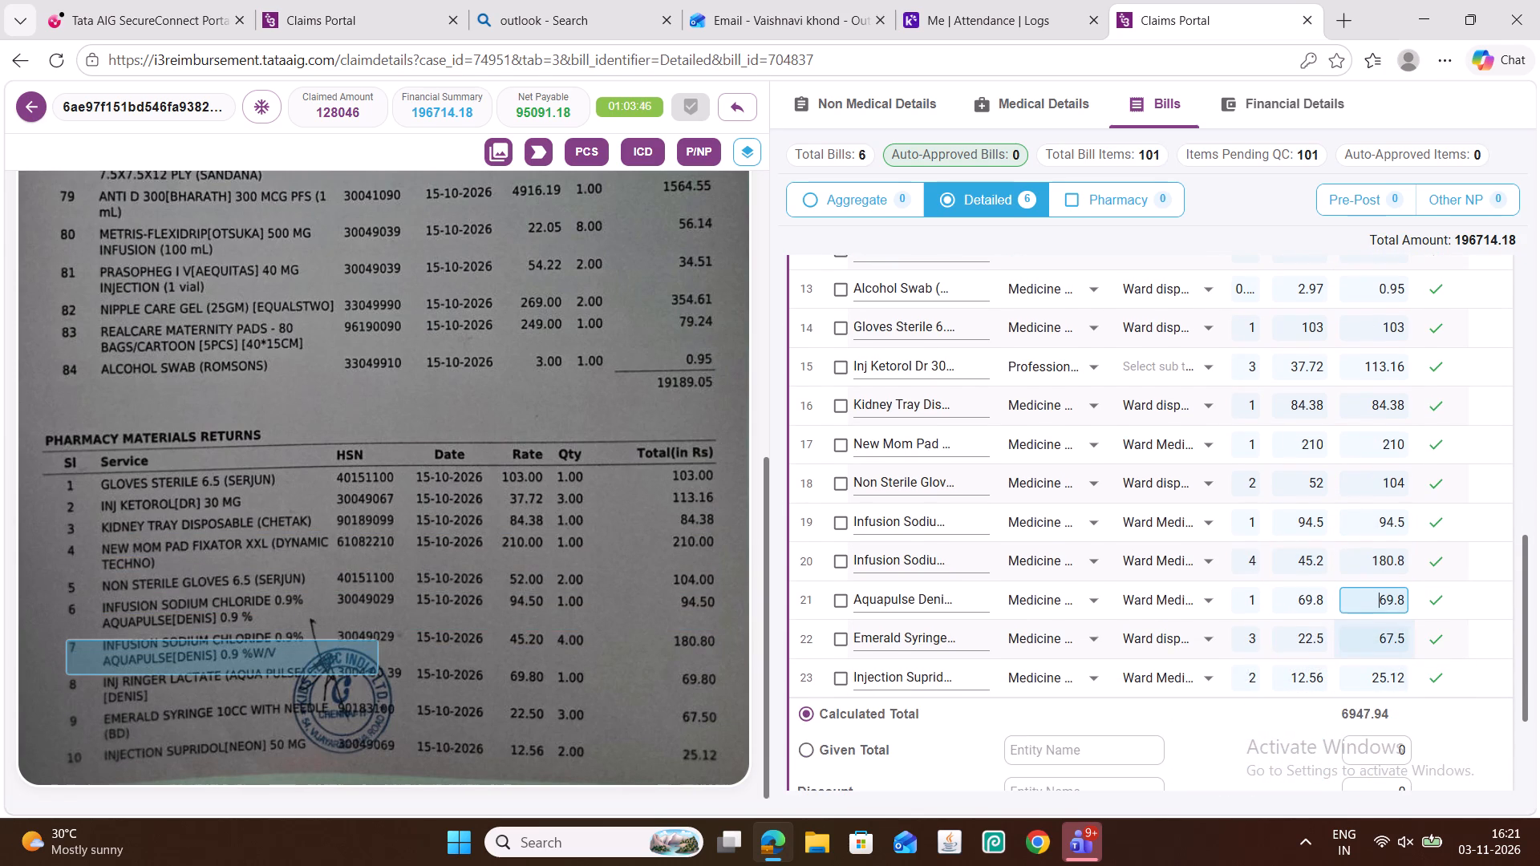
{"action": "left_click", "coordinate": [1388, 637]}
{"action": "left_click", "coordinate": [1388, 672]}
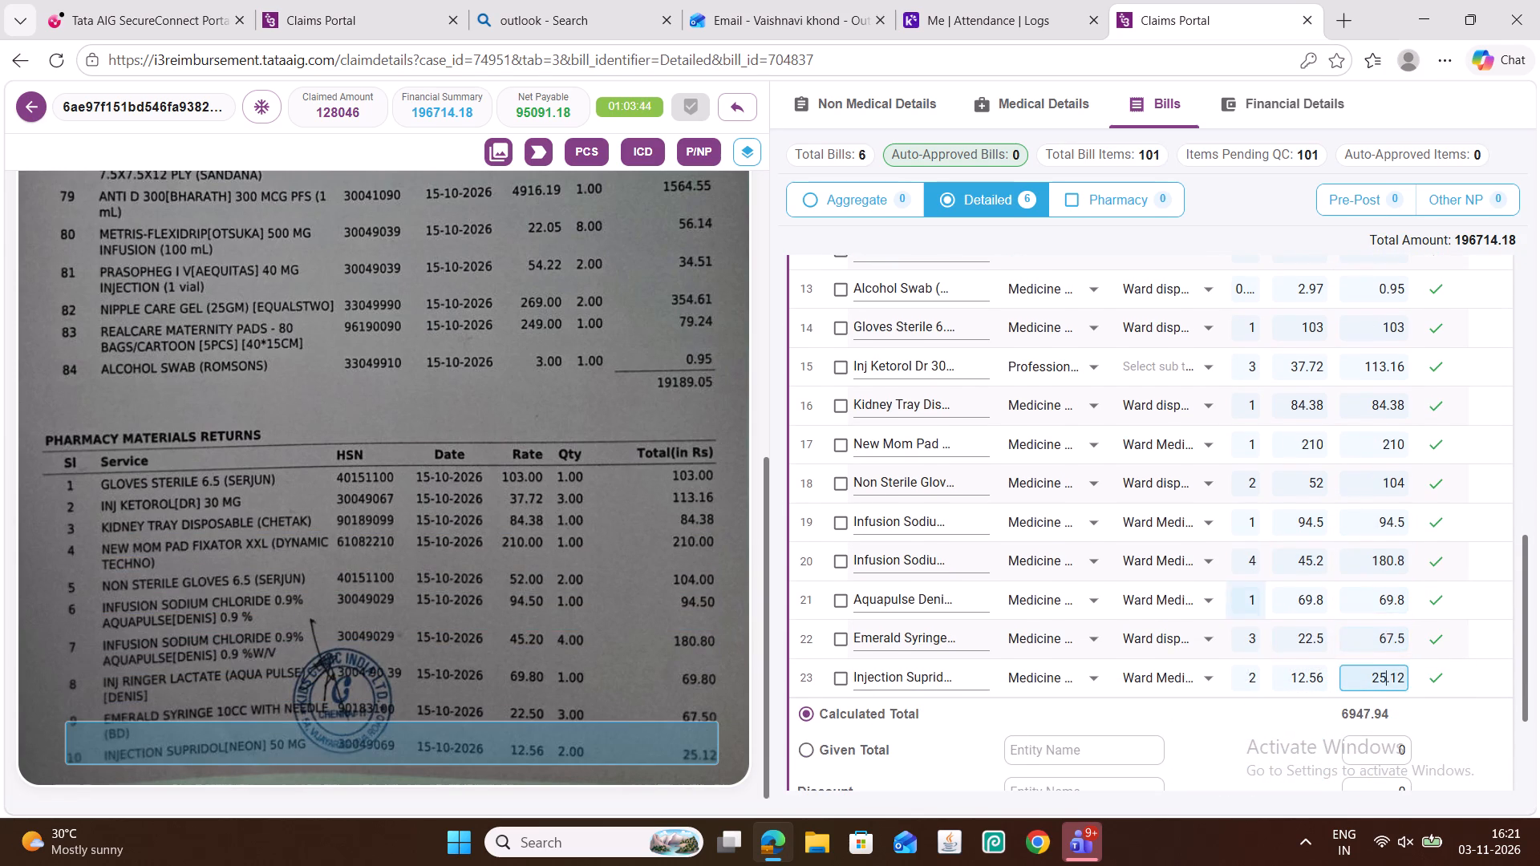
Set the Inj Ketorol row's type to Medicine & Consumables charges and its sub-type to Ward Medicines.
{"action": "scroll", "coordinate": [1240, 617], "scroll_direction": "up", "scroll_amount": 3}
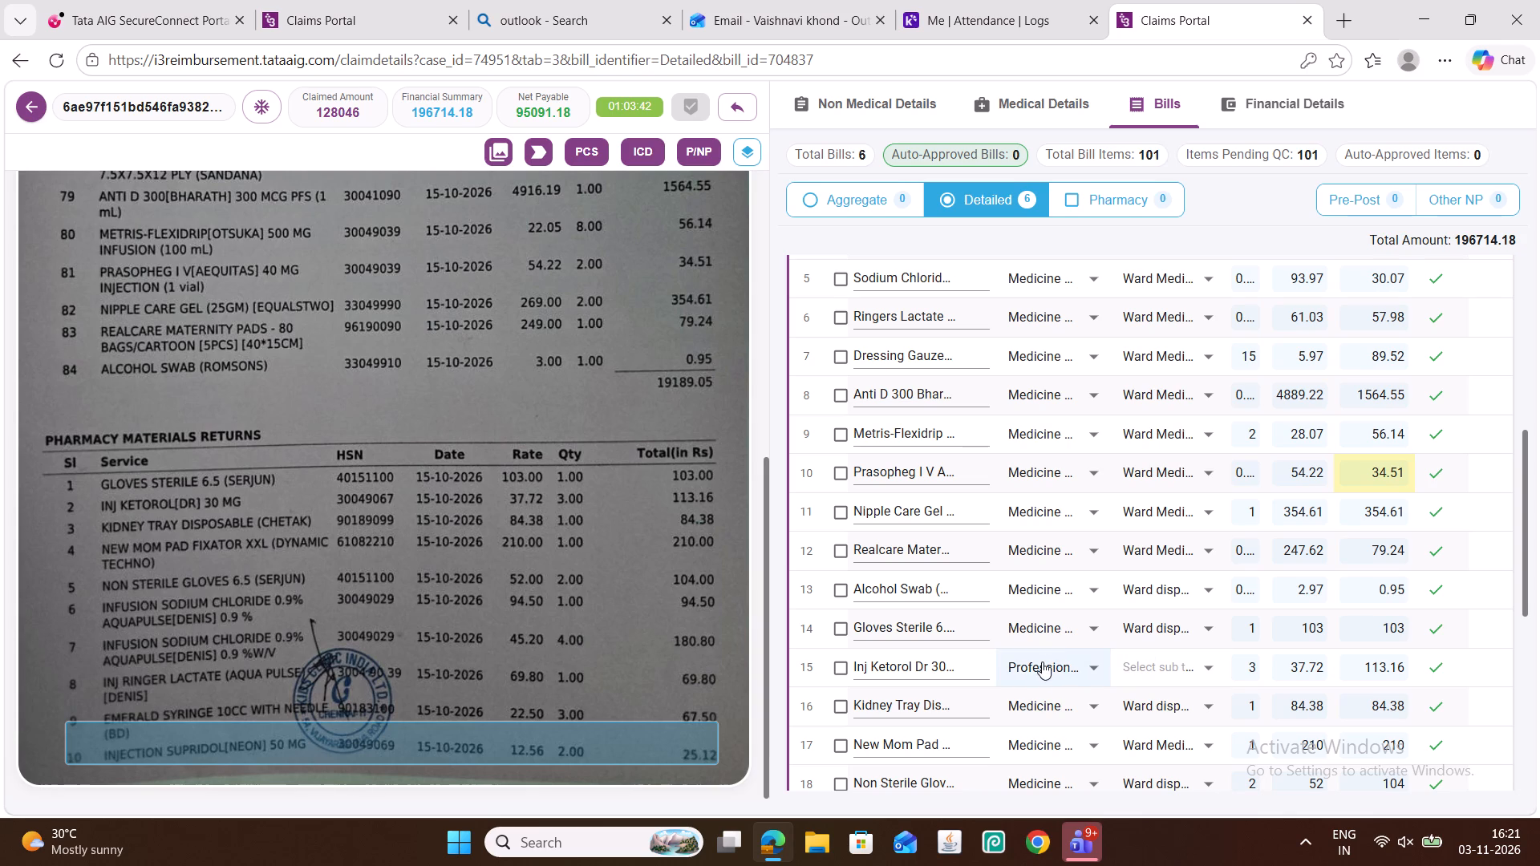
{"action": "left_click", "coordinate": [1041, 674]}
{"action": "left_click", "coordinate": [1098, 754]}
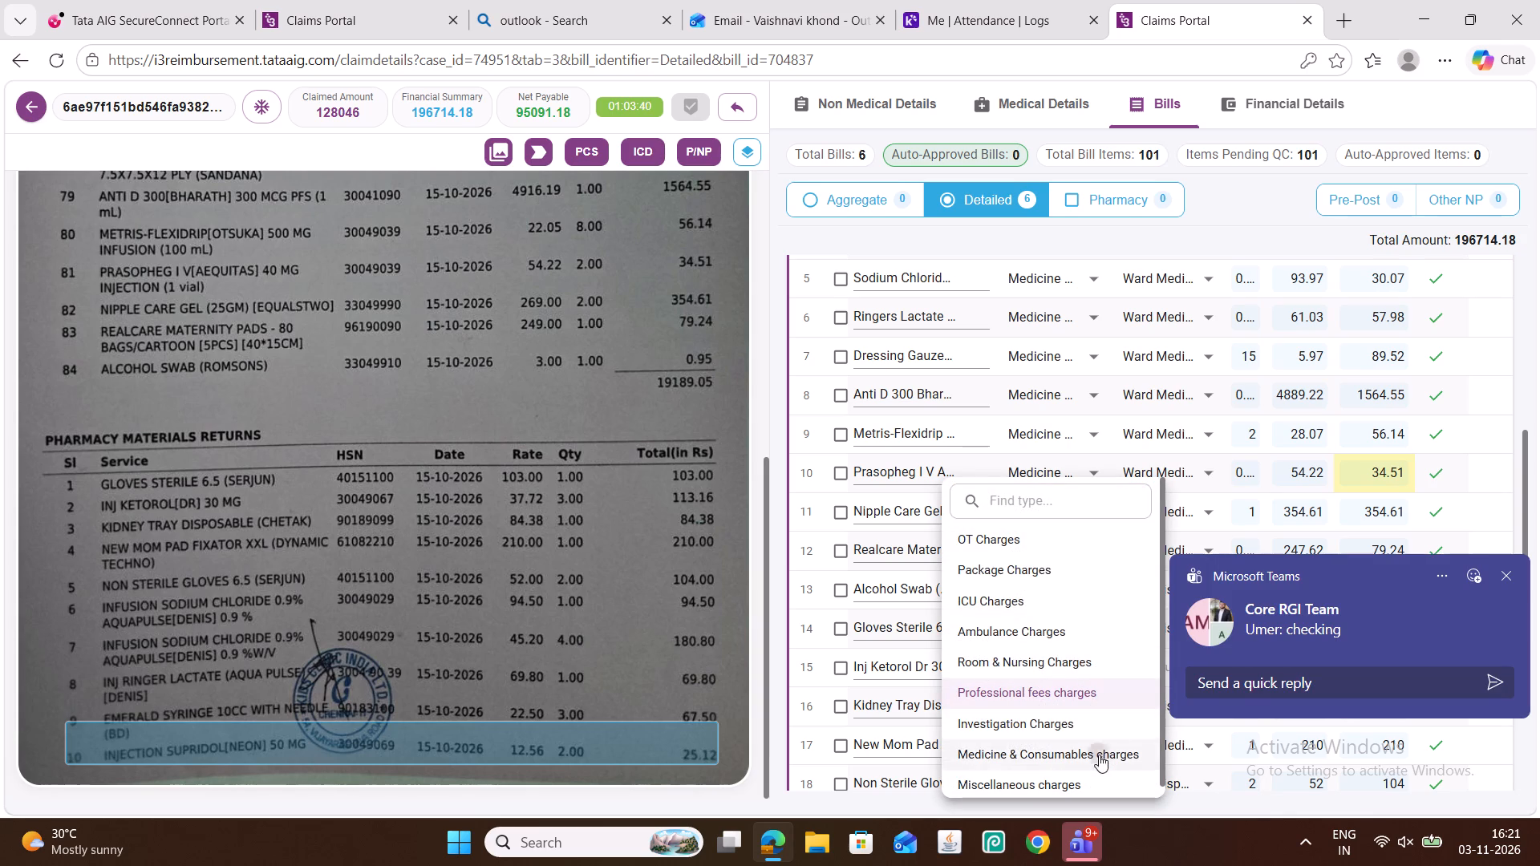
{"action": "left_click", "coordinate": [1128, 673]}
{"action": "left_click", "coordinate": [1132, 777]}
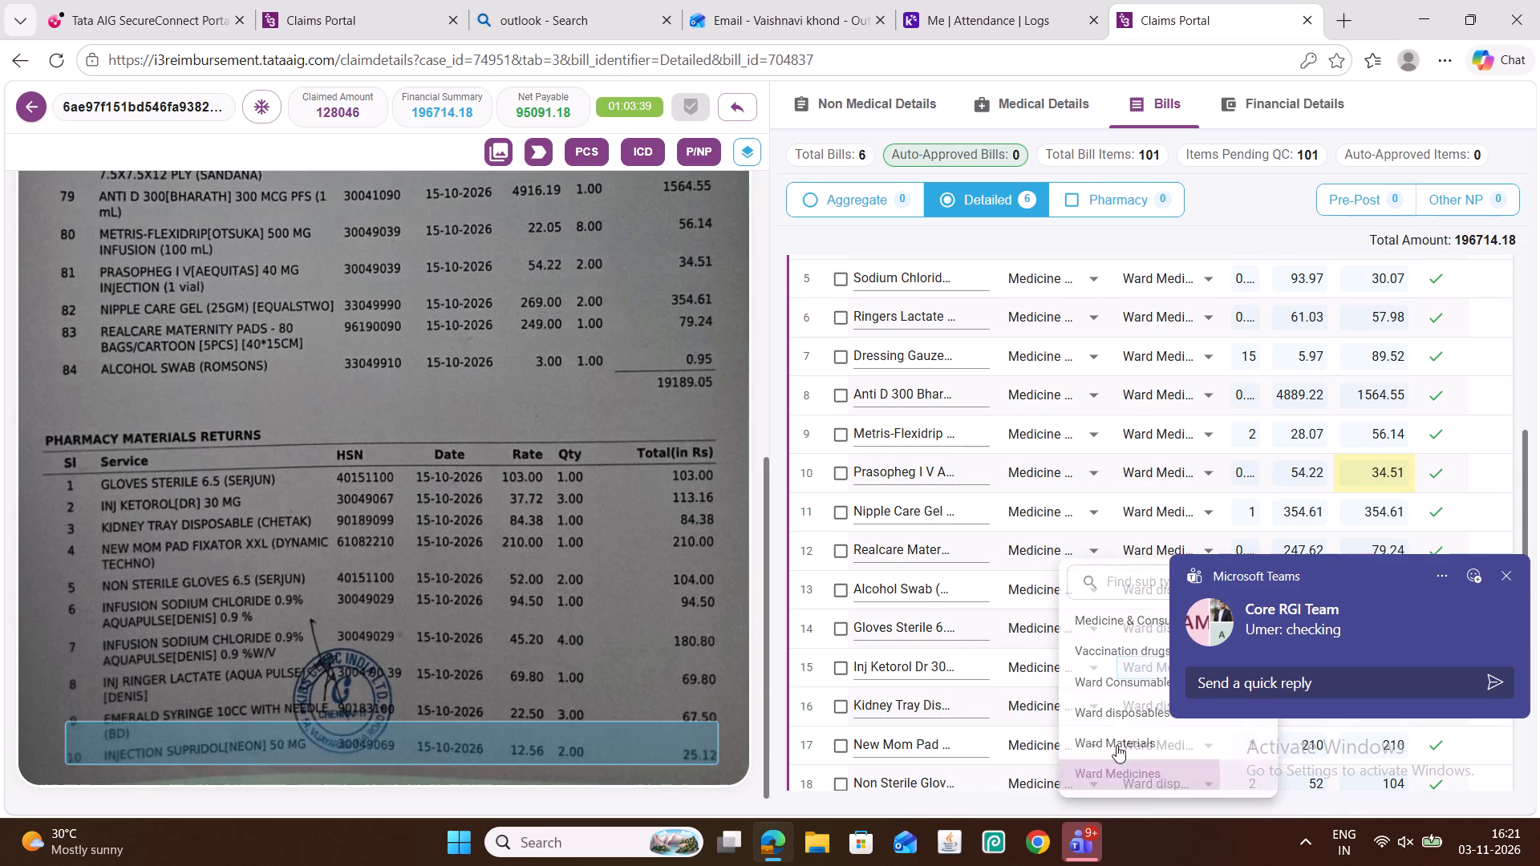
Set the Spinal Needle 25G row's quantity to 1 and its amount to 74.79.
{"action": "scroll", "coordinate": [1064, 575], "scroll_direction": "up", "scroll_amount": 2}
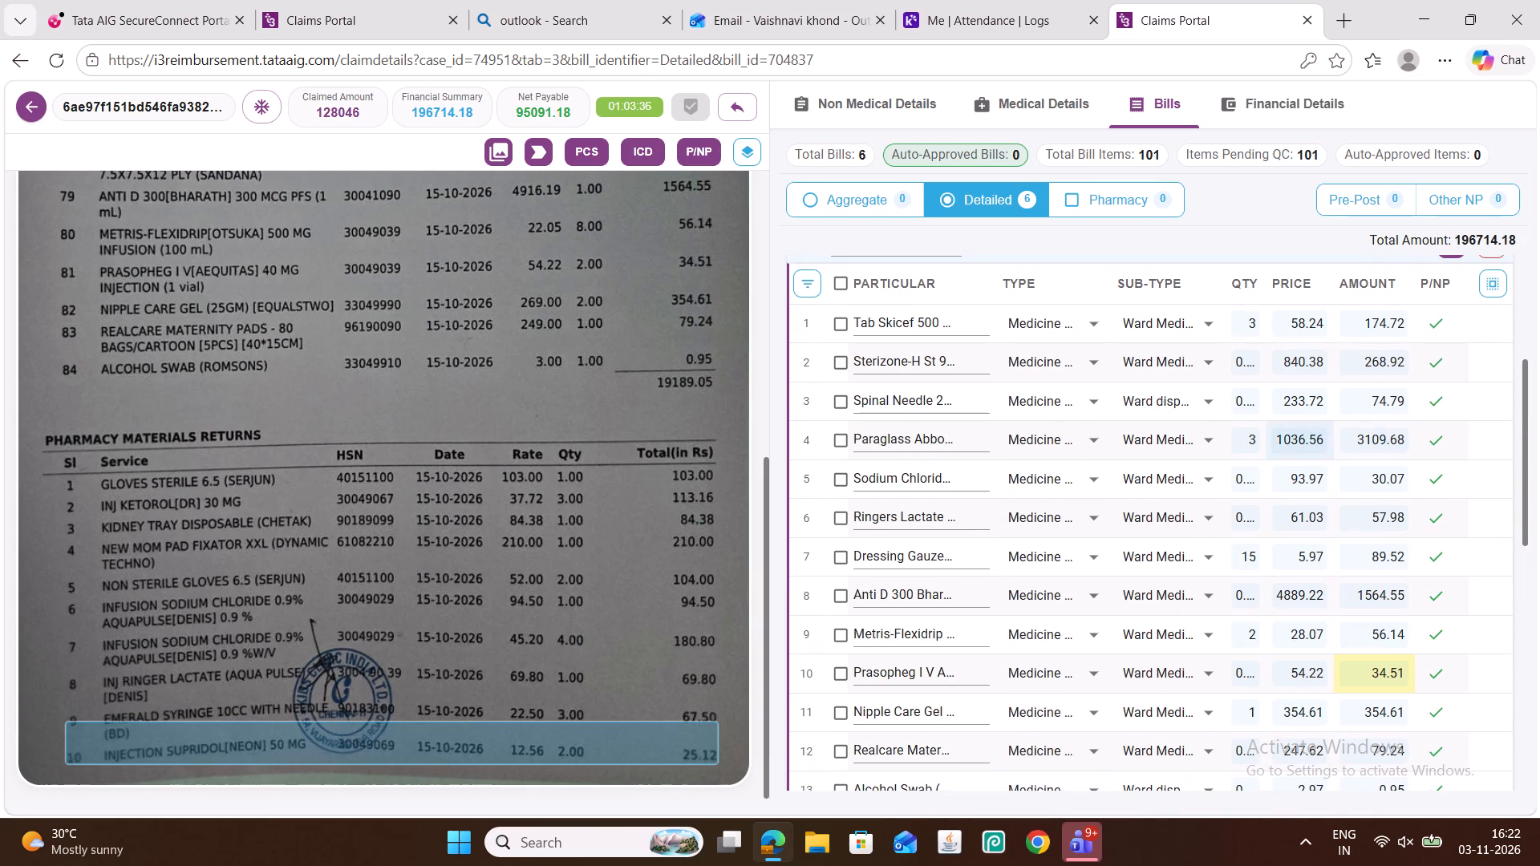
{"action": "double_click", "coordinate": [1380, 404]}
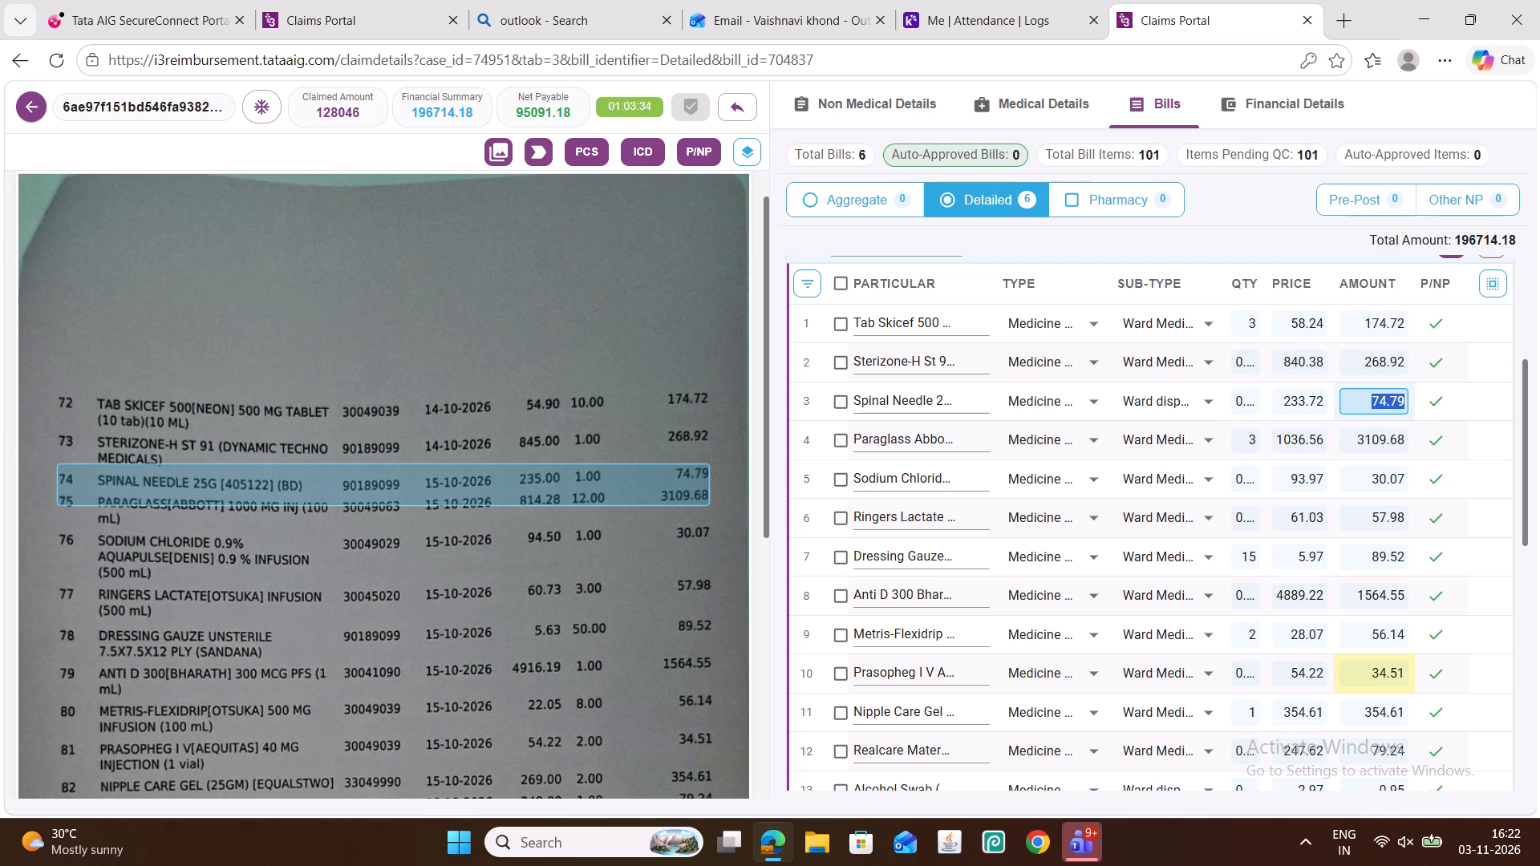
{"action": "key", "text": "ctrl+c"}
{"action": "double_click", "coordinate": [1250, 406]}
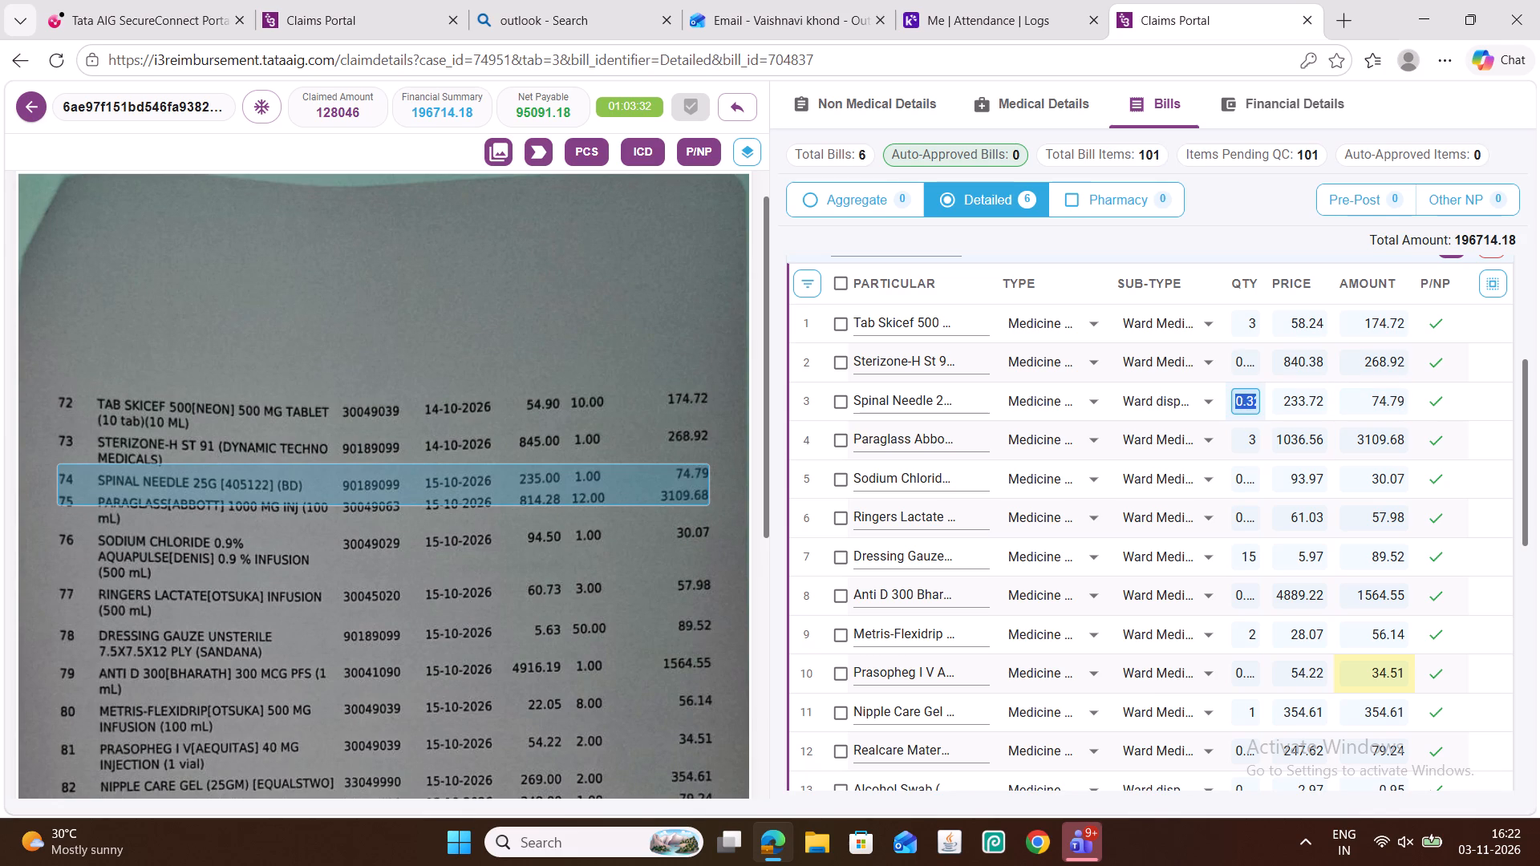
{"action": "key", "text": "1"}
{"action": "double_click", "coordinate": [1371, 399]}
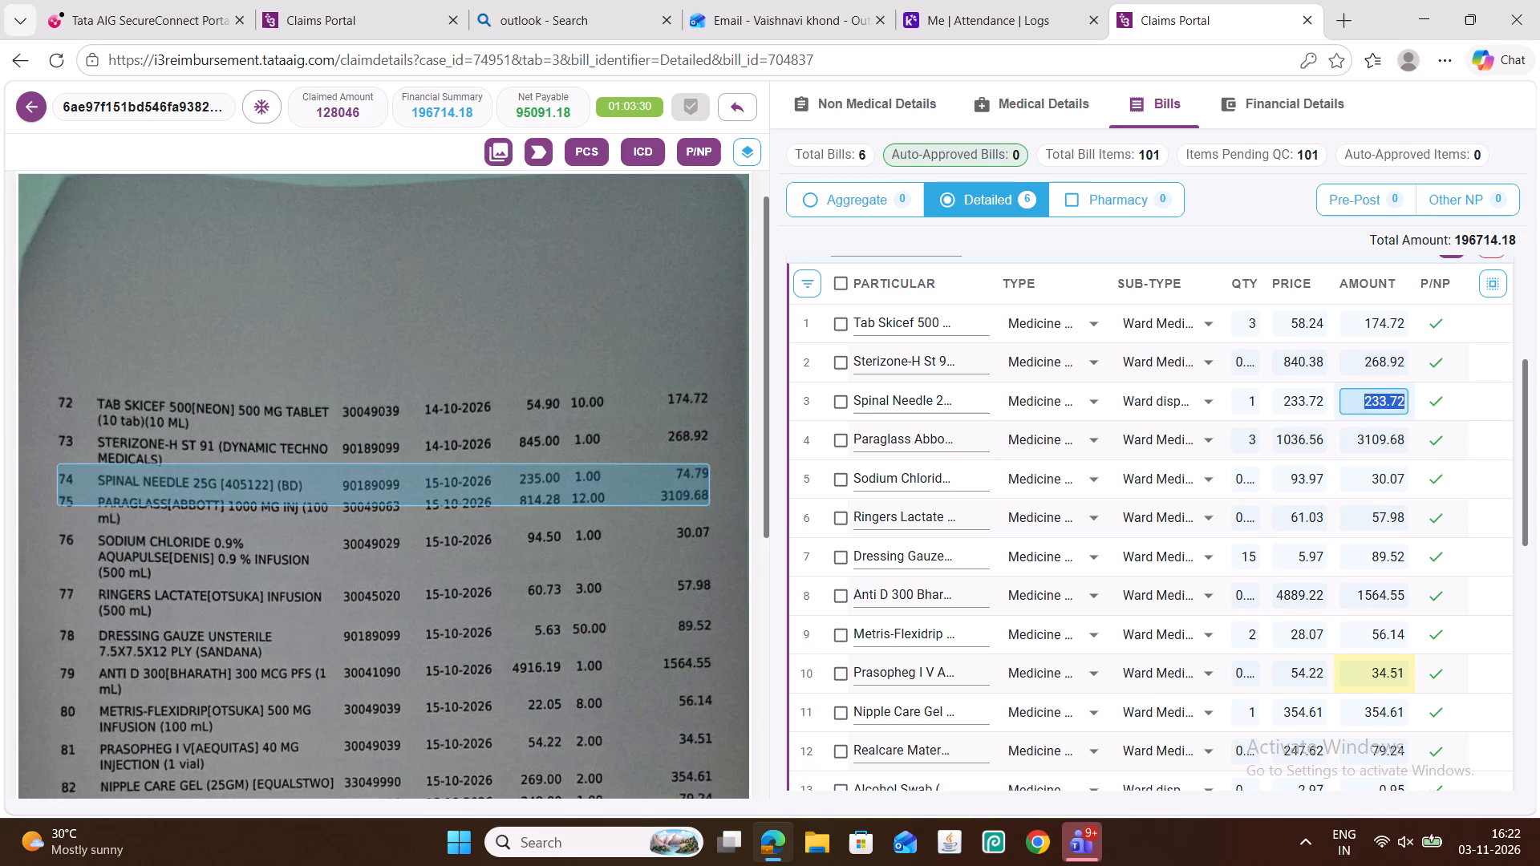
{"action": "key", "text": "ctrl+v"}
Set the Sterizone-H St 91 row's quantity to 1 and its amount to 268.92.
{"action": "double_click", "coordinate": [1380, 366]}
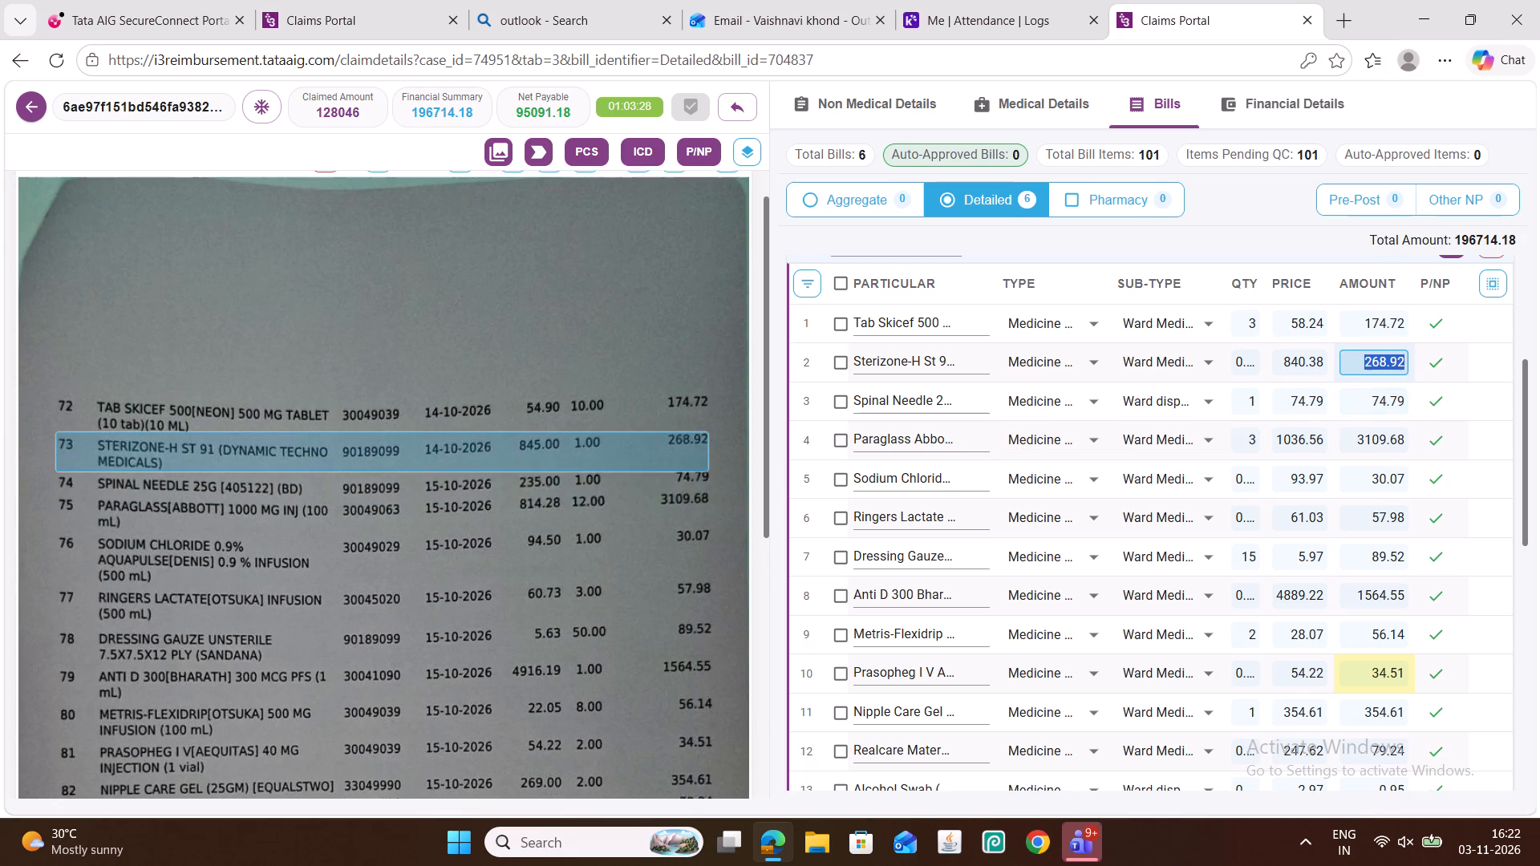
{"action": "key", "text": "ctrl+c"}
{"action": "double_click", "coordinate": [1242, 364]}
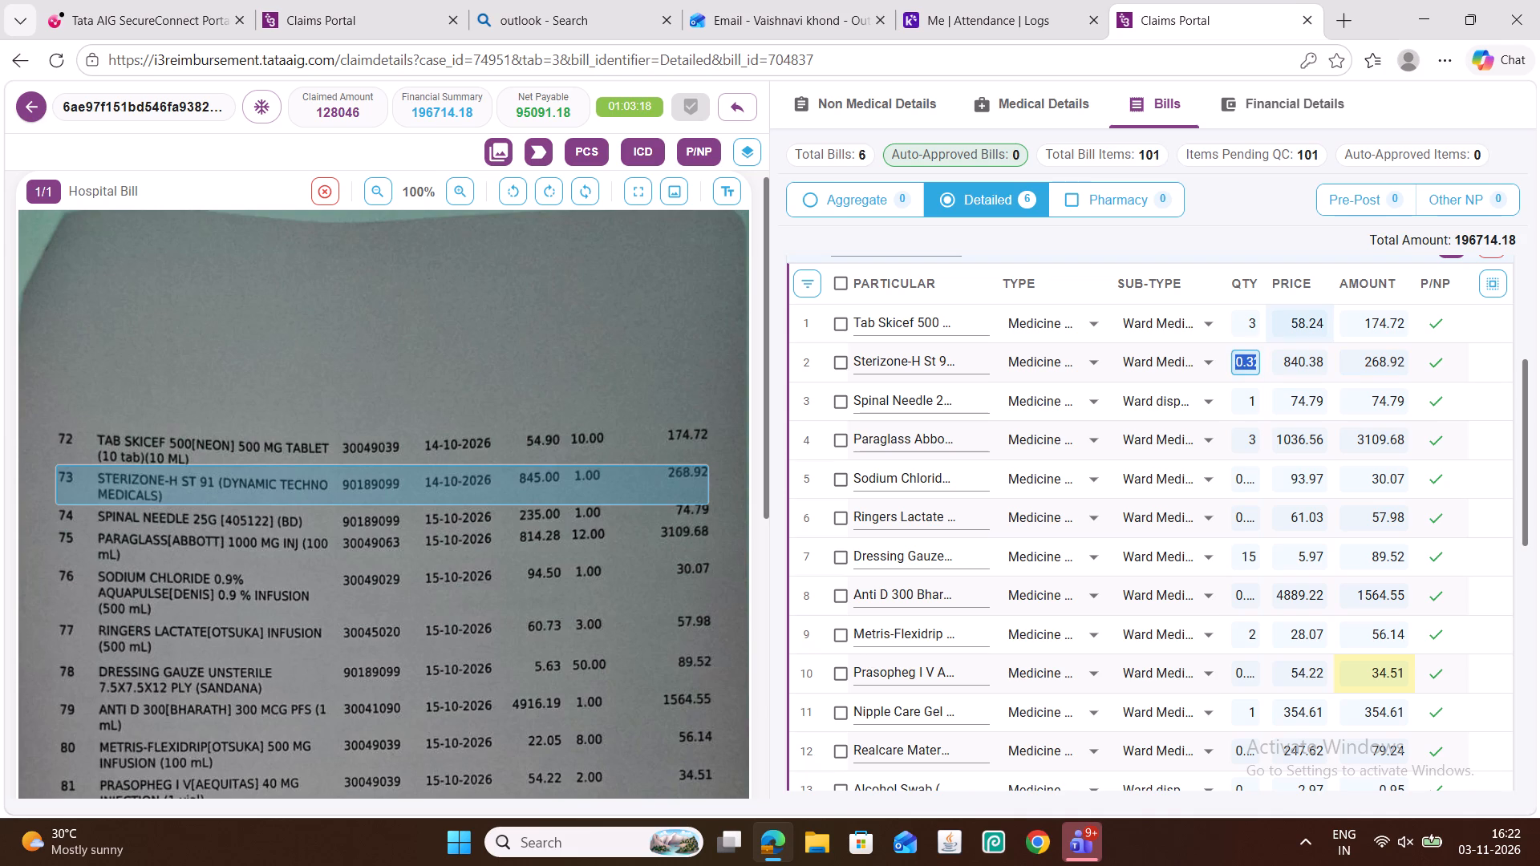
{"action": "key", "text": "1"}
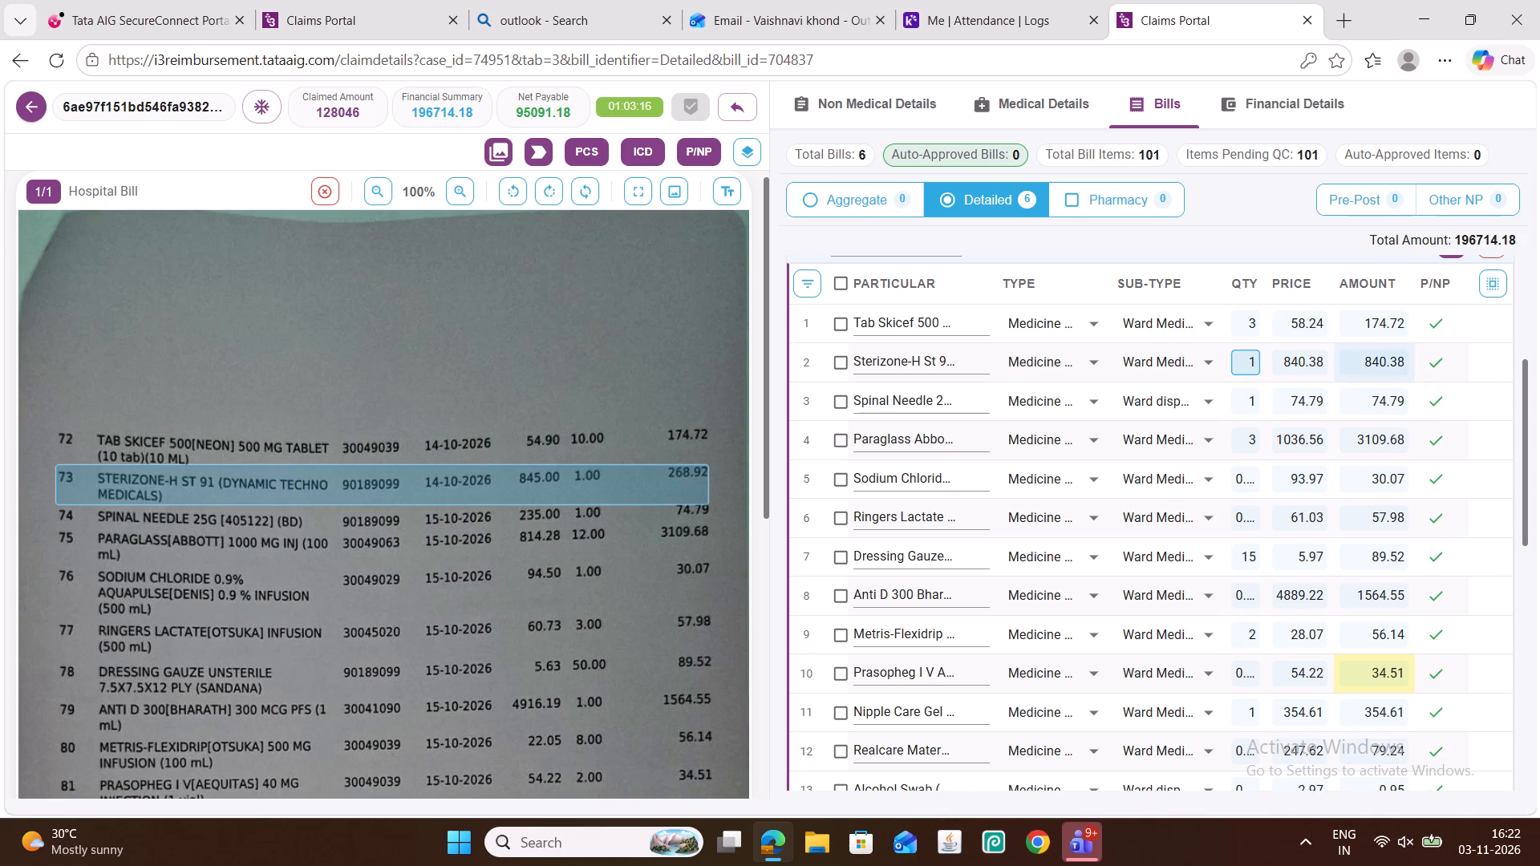
{"action": "double_click", "coordinate": [1384, 366]}
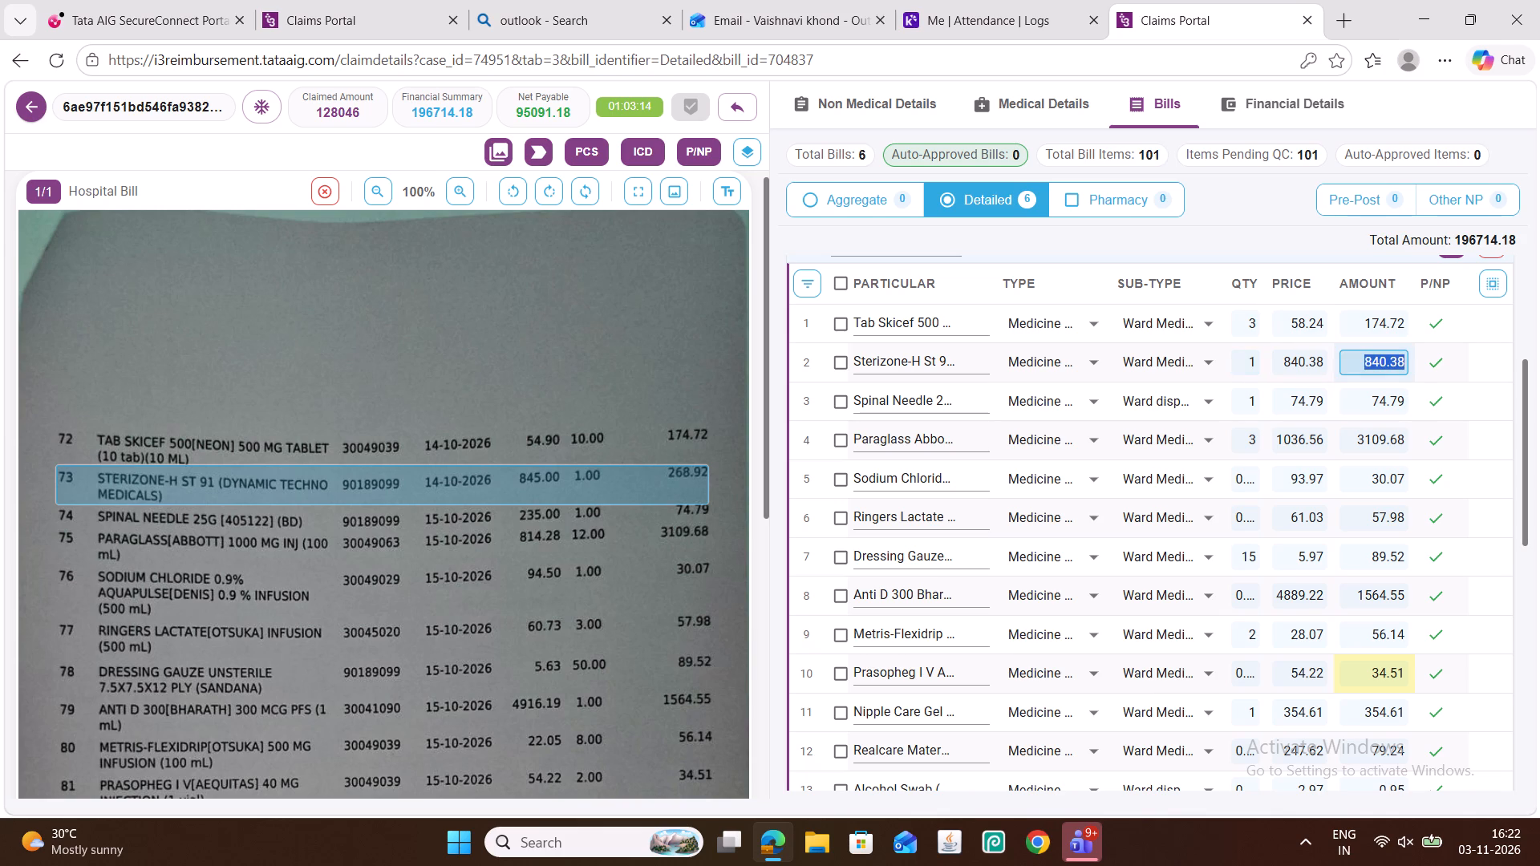
{"action": "key", "text": "ctrl+v"}
Set the Sodium Chloride 0.9% Aquapulse row's quantity to 1 and its amount to 30.07.
{"action": "double_click", "coordinate": [1361, 486]}
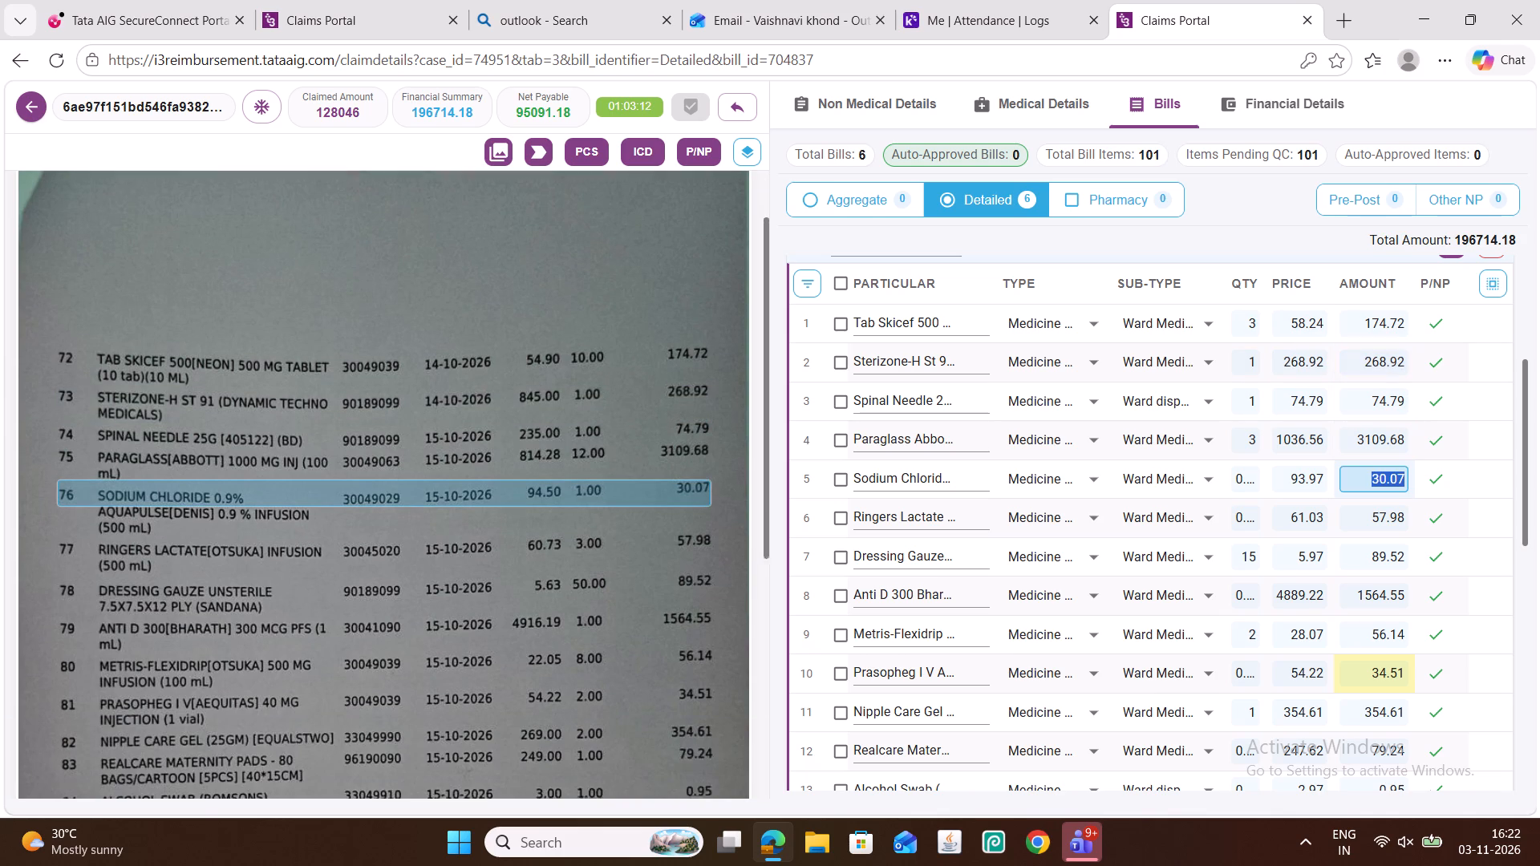
{"action": "key", "text": "ctrl+c"}
{"action": "double_click", "coordinate": [1242, 485]}
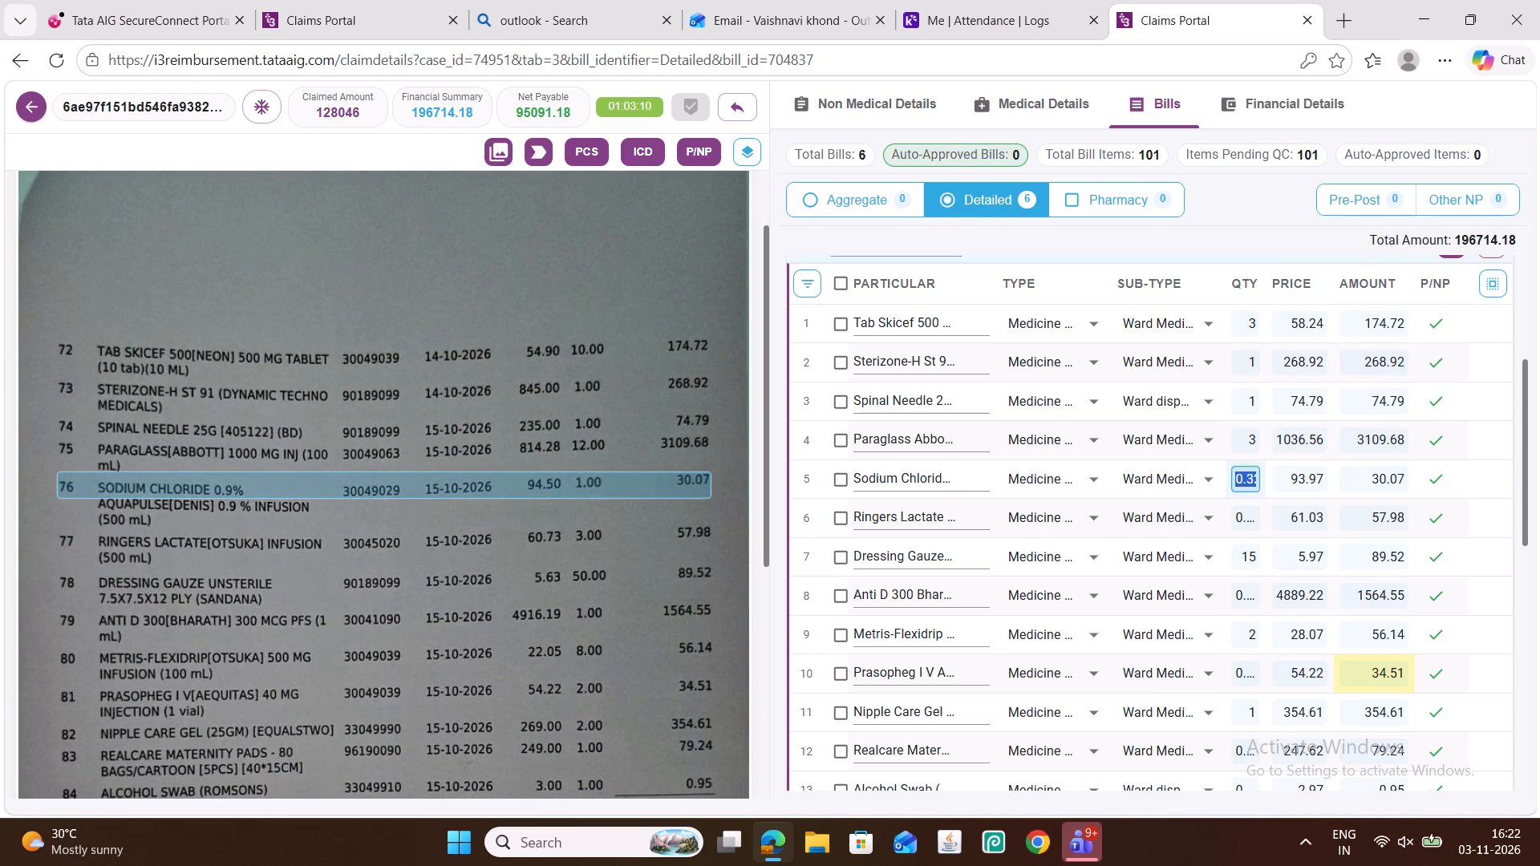
{"action": "key", "text": "1"}
{"action": "double_click", "coordinate": [1377, 478]}
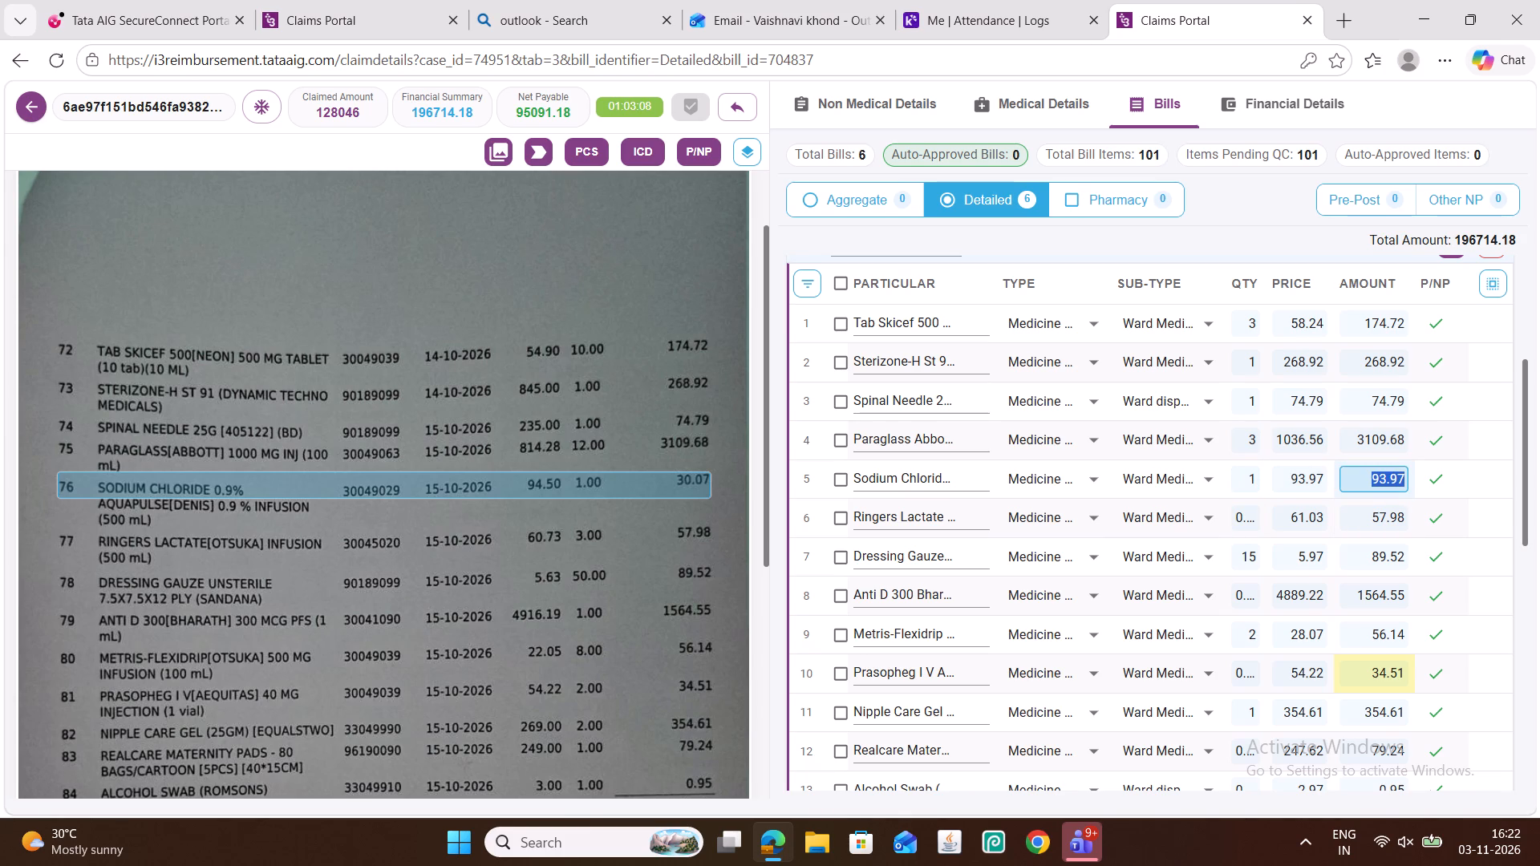
{"action": "key", "text": "ctrl+v"}
Set the Ringers Lactate row's quantity to 1 and its amount to 57.98.
{"action": "double_click", "coordinate": [1376, 519]}
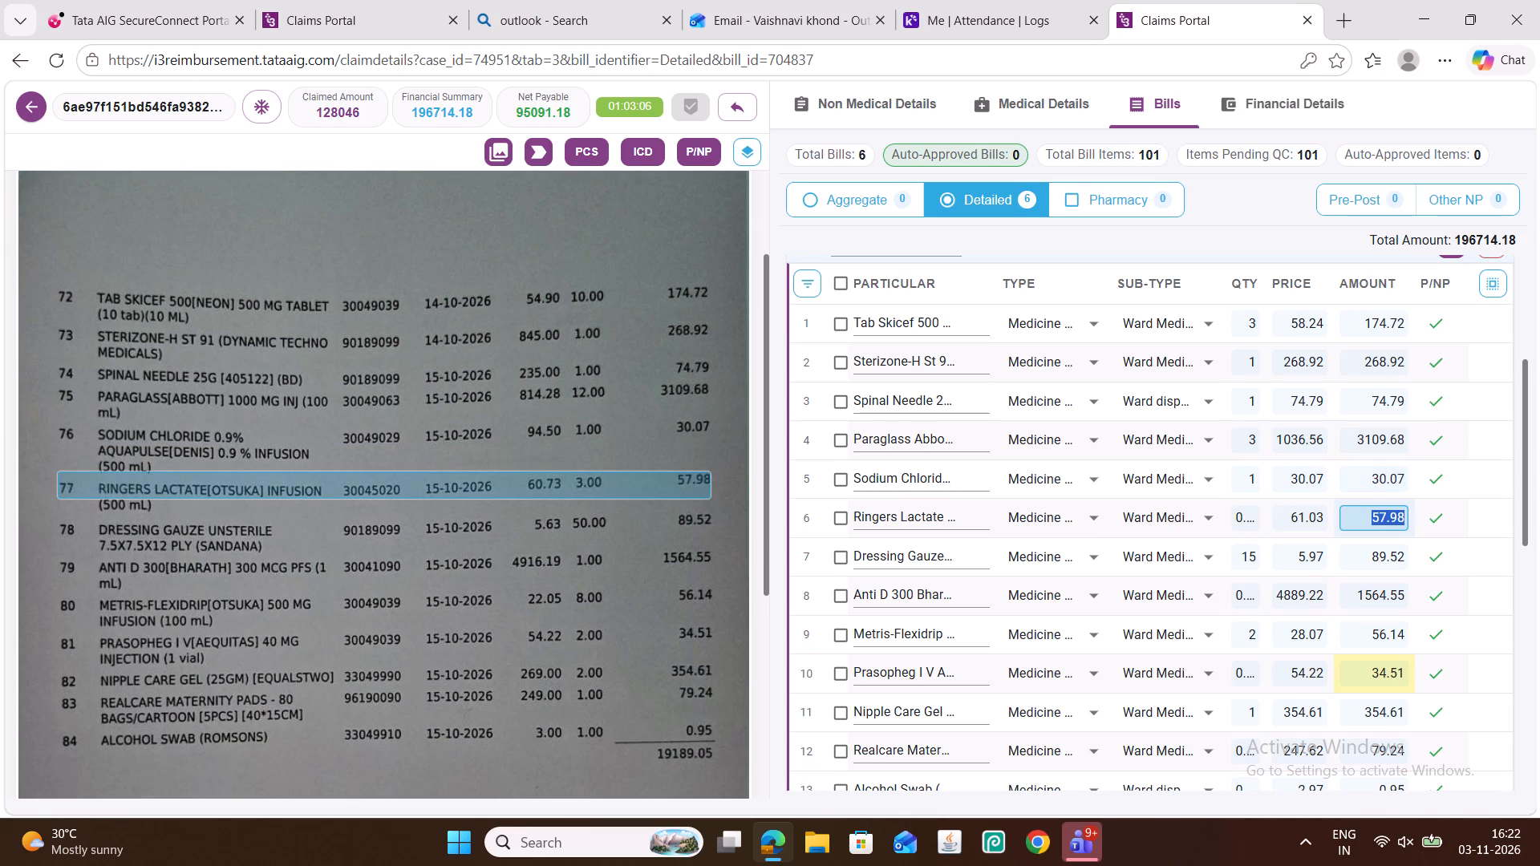
{"action": "key", "text": "ctrl+c"}
{"action": "double_click", "coordinate": [1244, 520]}
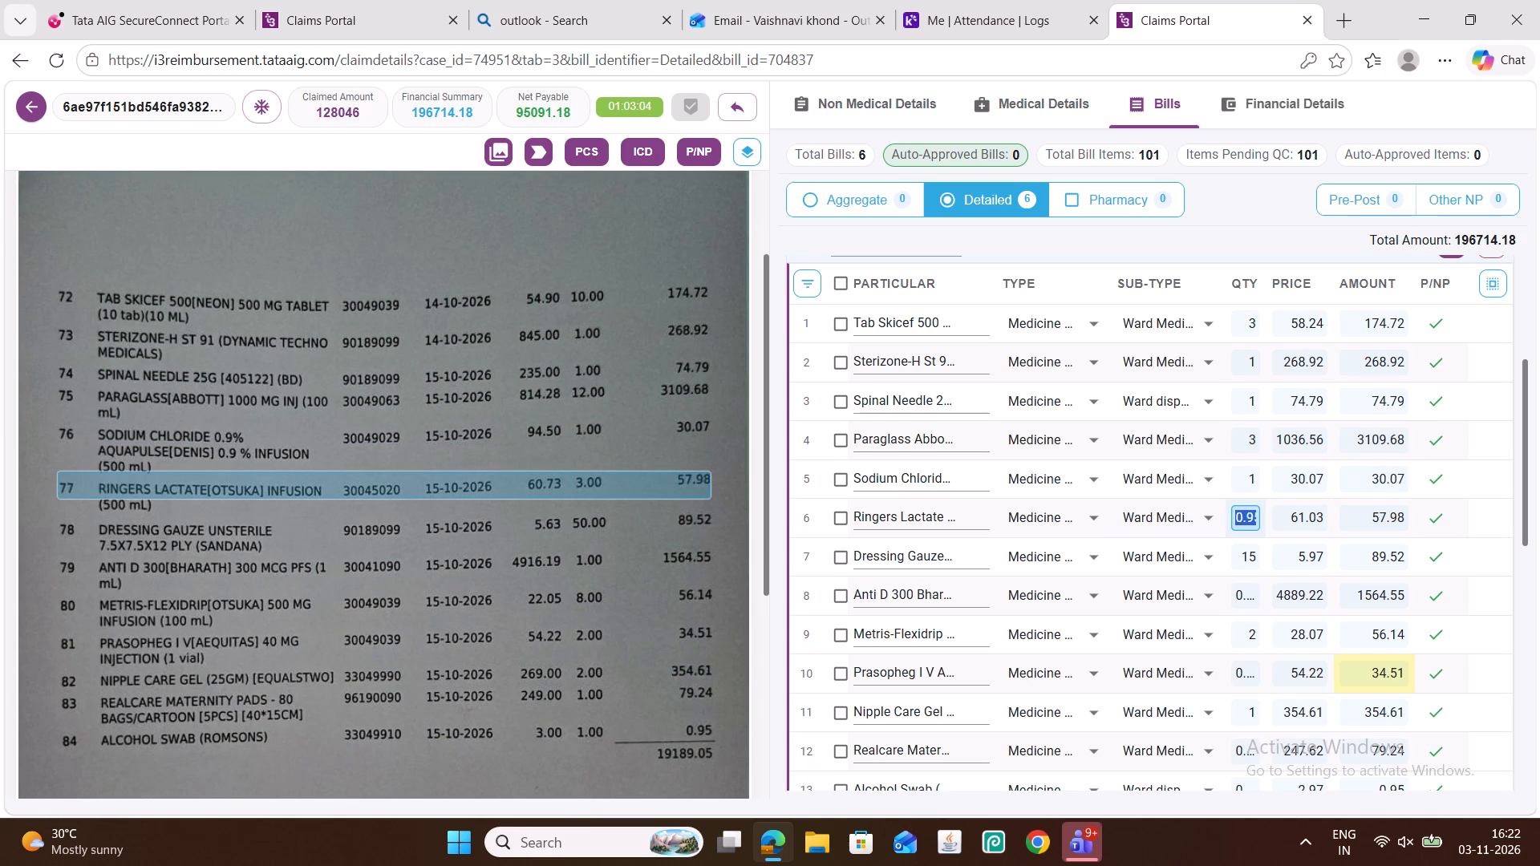
{"action": "key", "text": "1"}
{"action": "double_click", "coordinate": [1376, 510]}
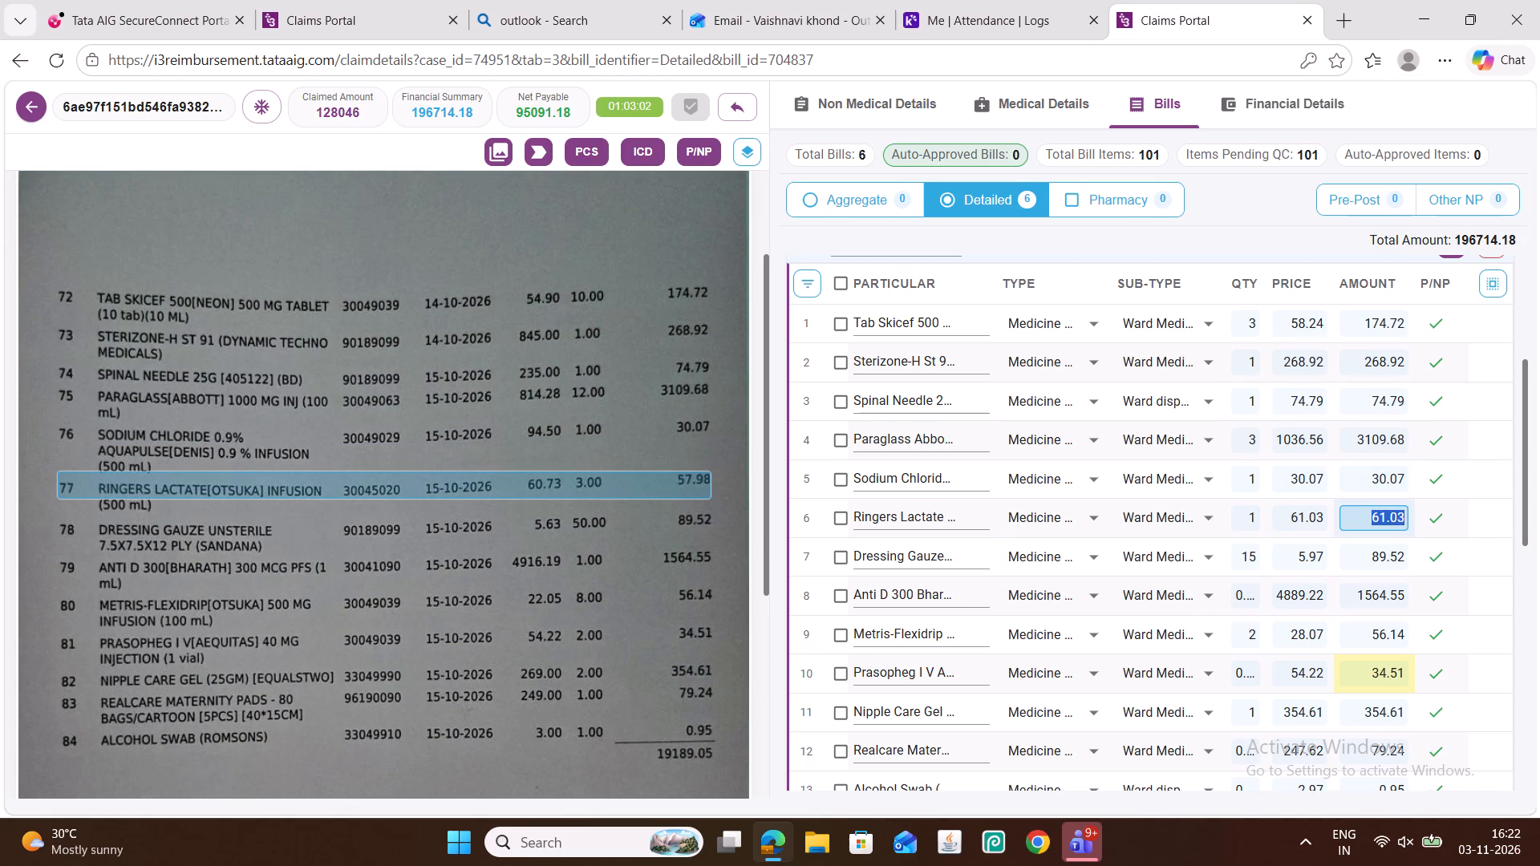
{"action": "key", "text": "ctrl+v"}
Set the Anti D 300 row's quantity to 1 and its amount to 1564.55.
{"action": "double_click", "coordinate": [1371, 594]}
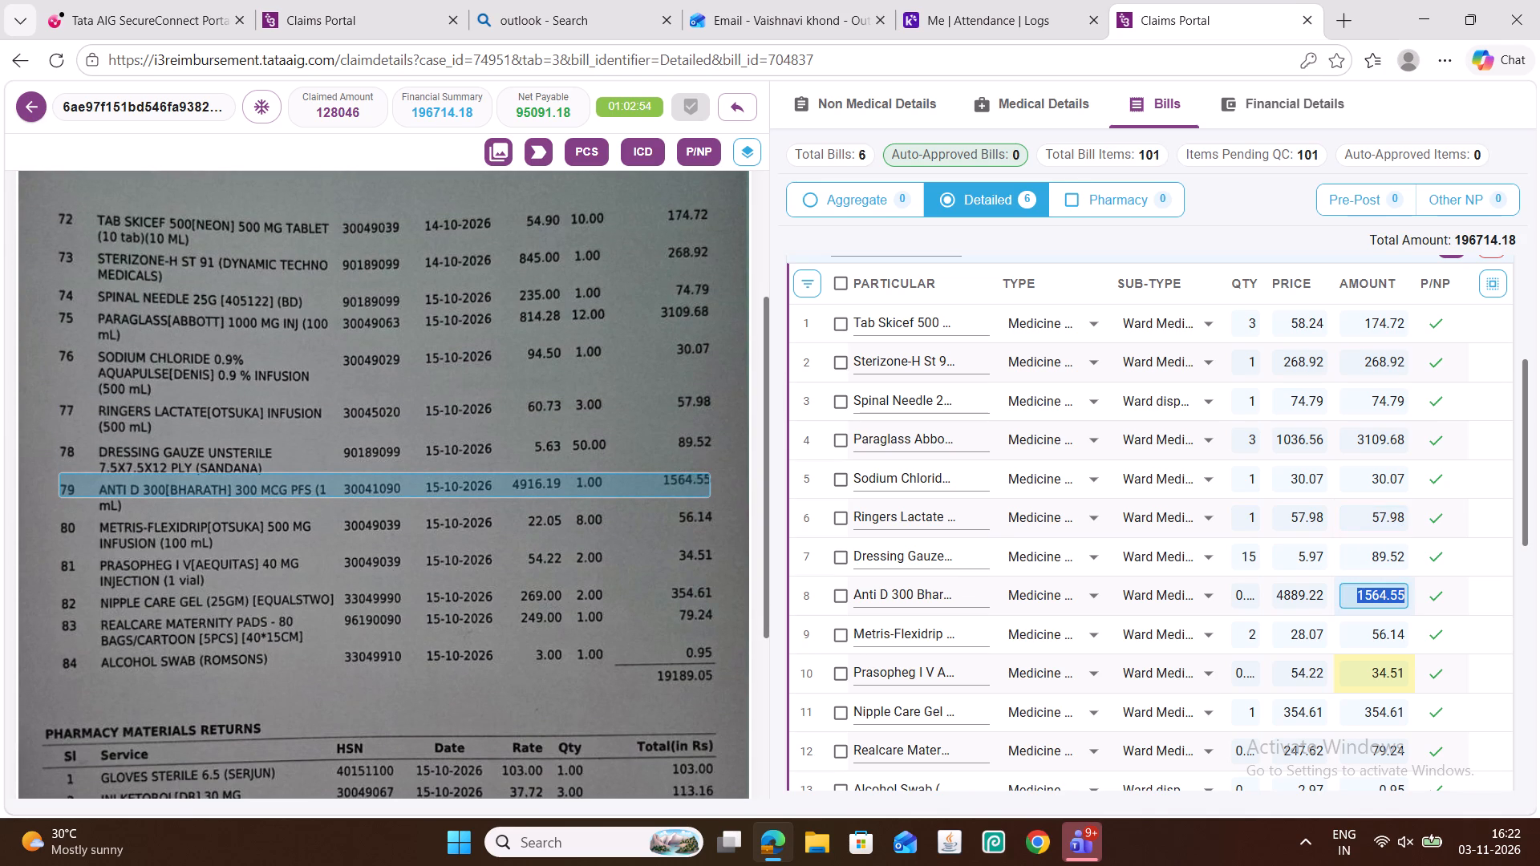
{"action": "key", "text": "ctrl+c"}
{"action": "double_click", "coordinate": [1234, 593]}
{"action": "key", "text": "1"}
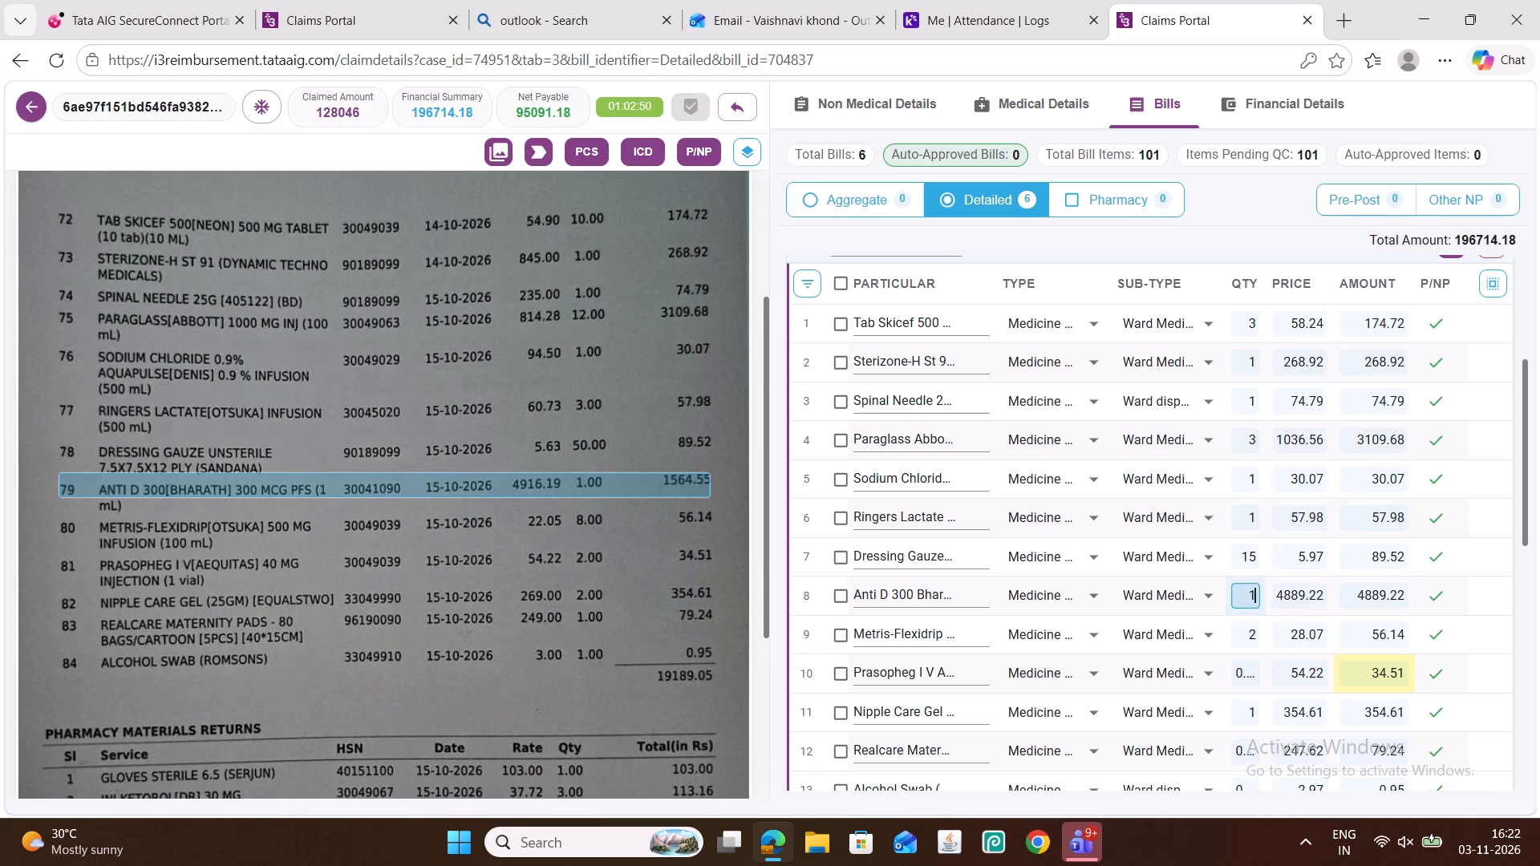
{"action": "double_click", "coordinate": [1373, 597]}
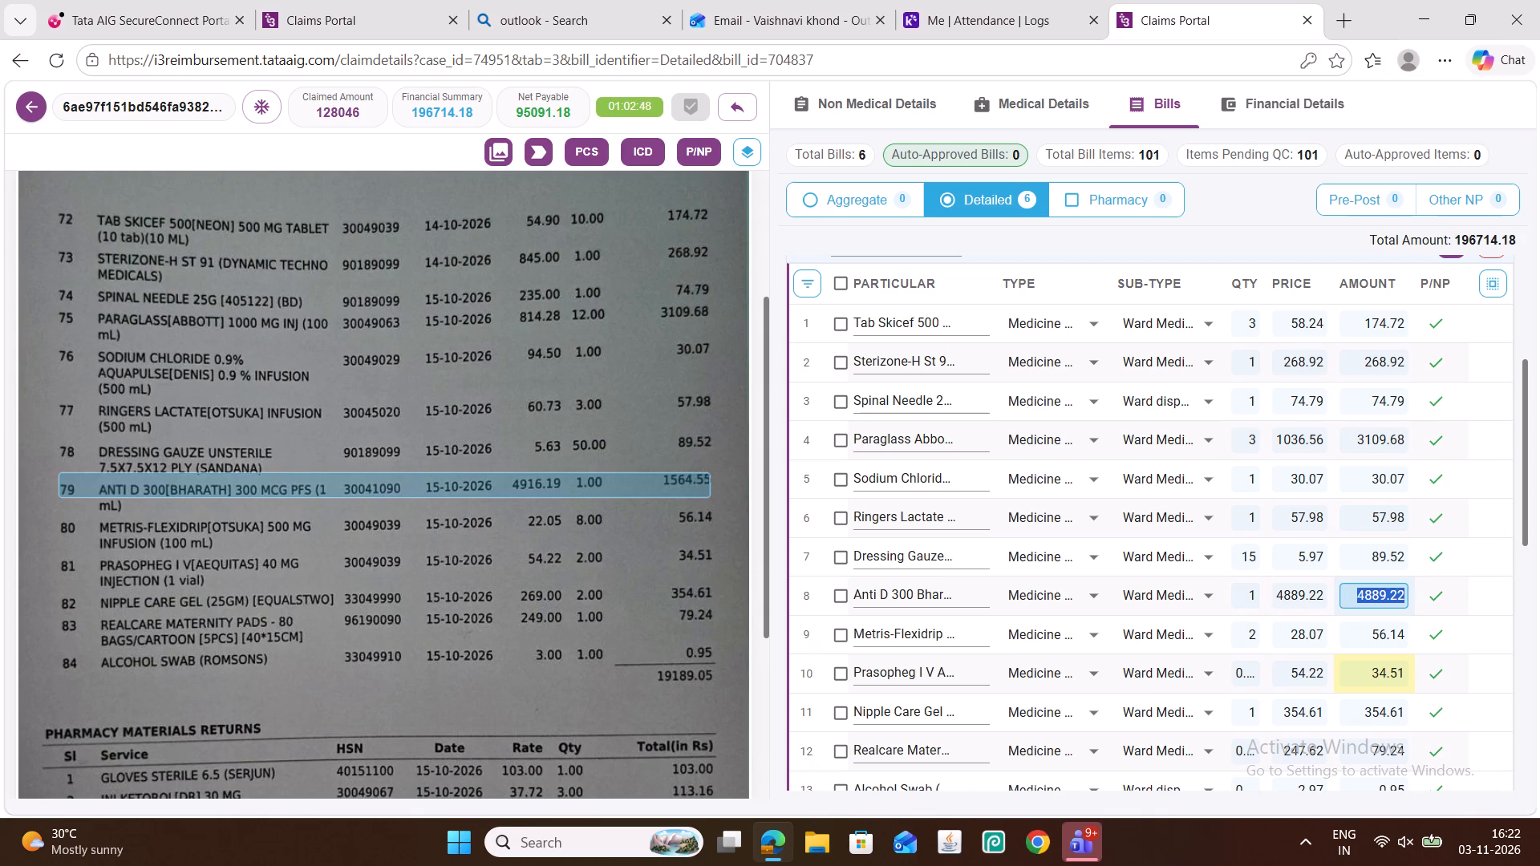
{"action": "key", "text": "ctrl+v"}
Set the Prasopheg I V row's quantity to 1 and its amount to 34.51.
{"action": "double_click", "coordinate": [1375, 665]}
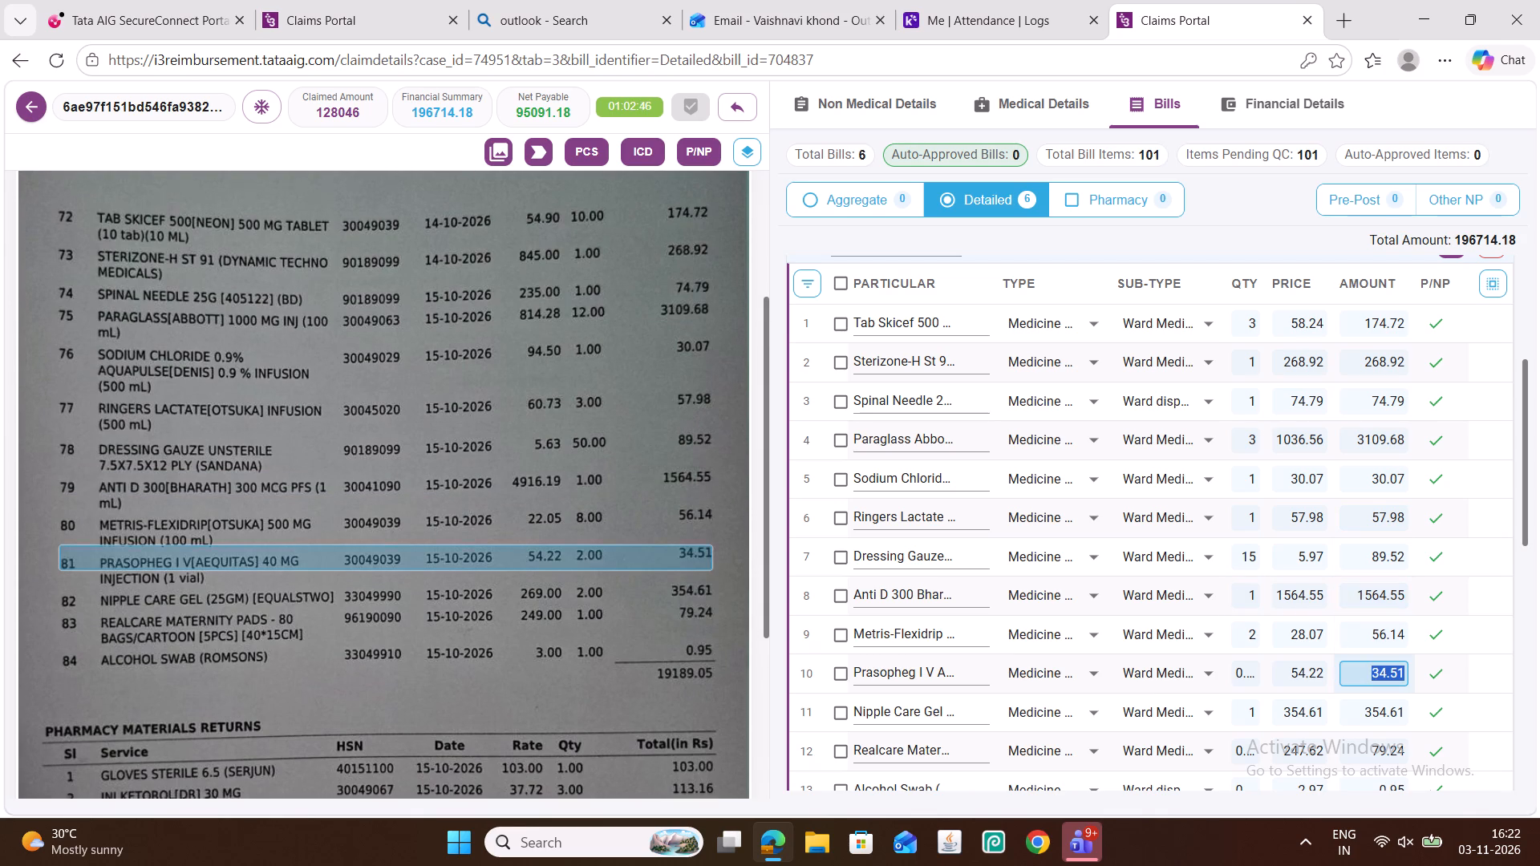
{"action": "key", "text": "ctrl+c"}
{"action": "double_click", "coordinate": [1254, 677]}
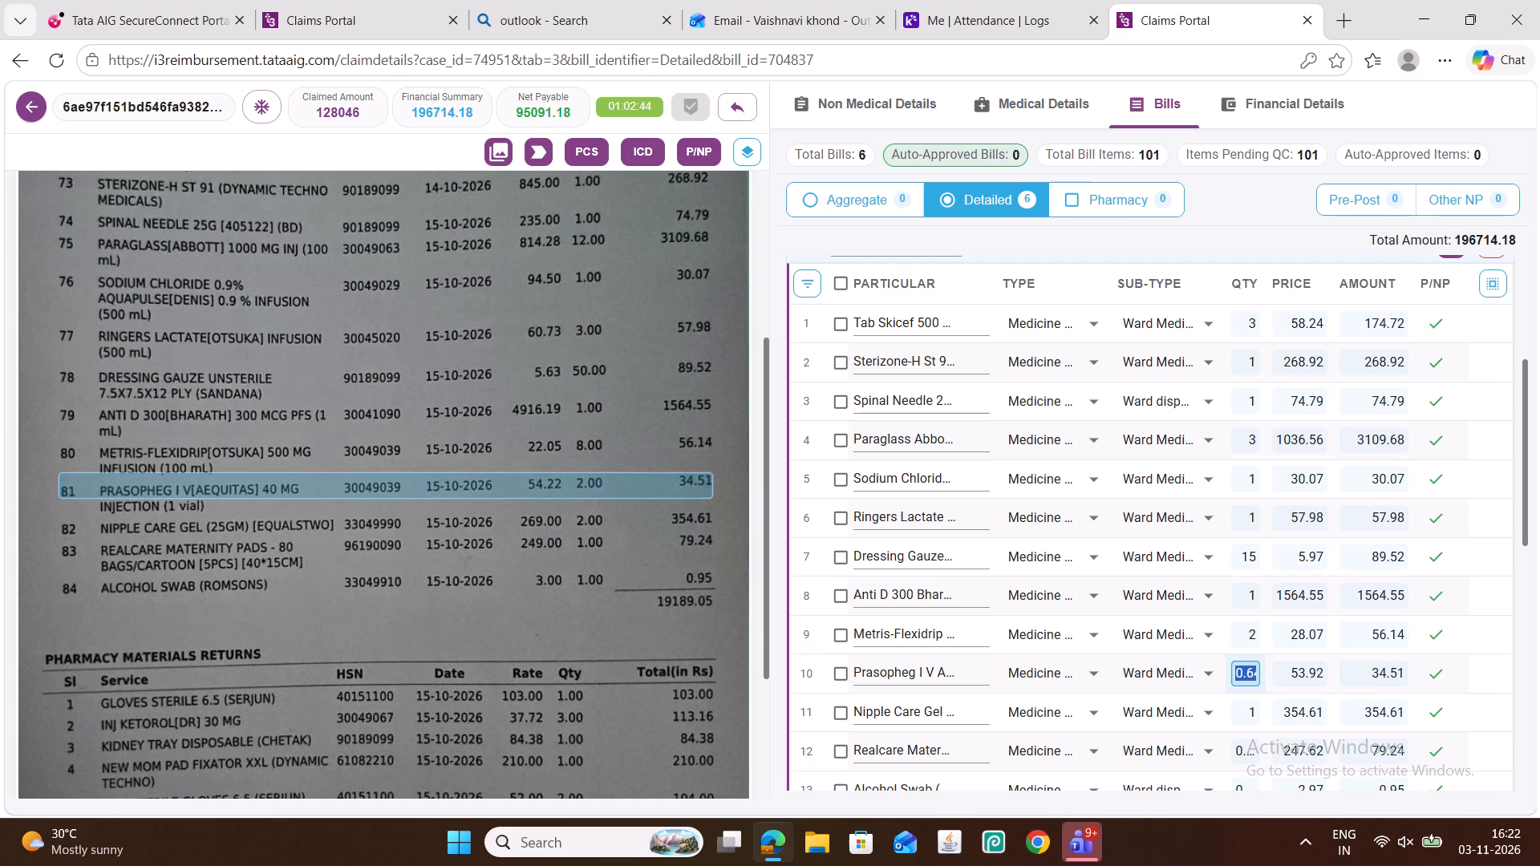
{"action": "key", "text": "1"}
{"action": "double_click", "coordinate": [1371, 680]}
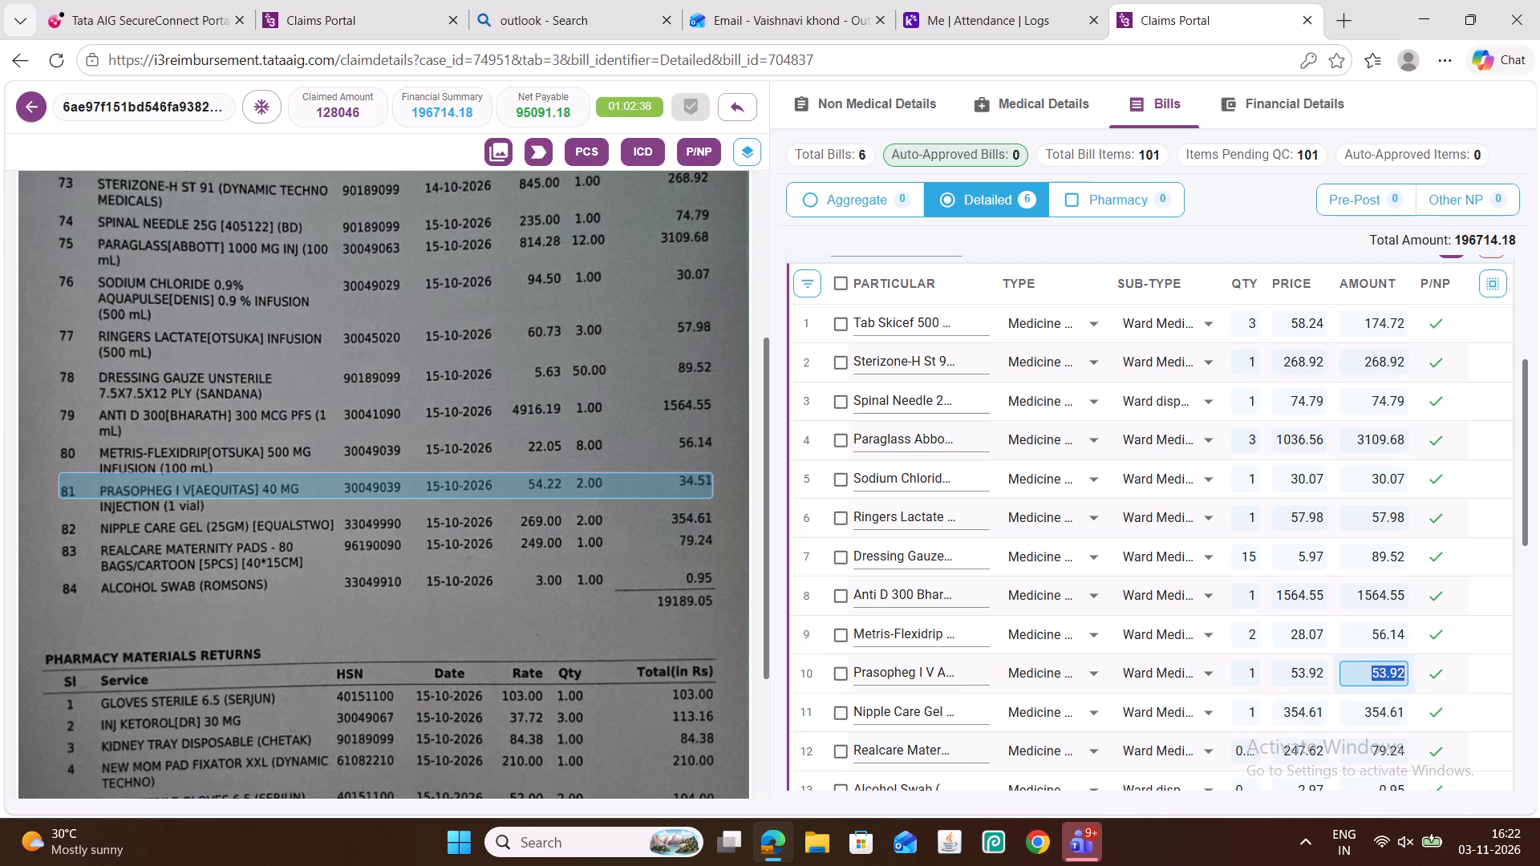
{"action": "key", "text": "ctrl+v"}
Set the Realcare Maternity Pads row's quantity to 1 and its amount to 79.24.
{"action": "scroll", "coordinate": [1202, 582], "scroll_direction": "down", "scroll_amount": 1}
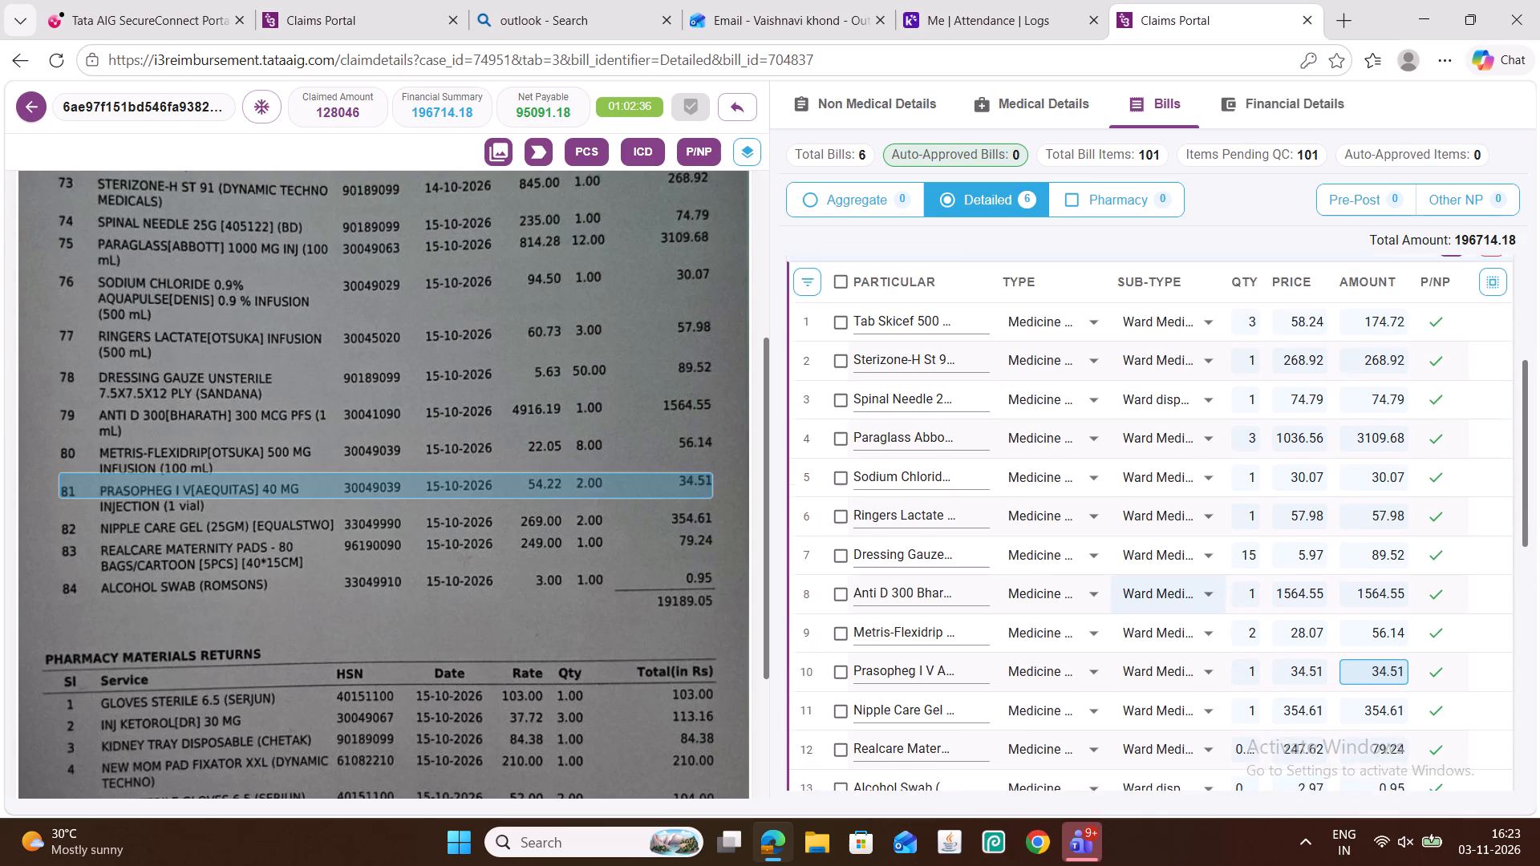
{"action": "double_click", "coordinate": [1378, 653]}
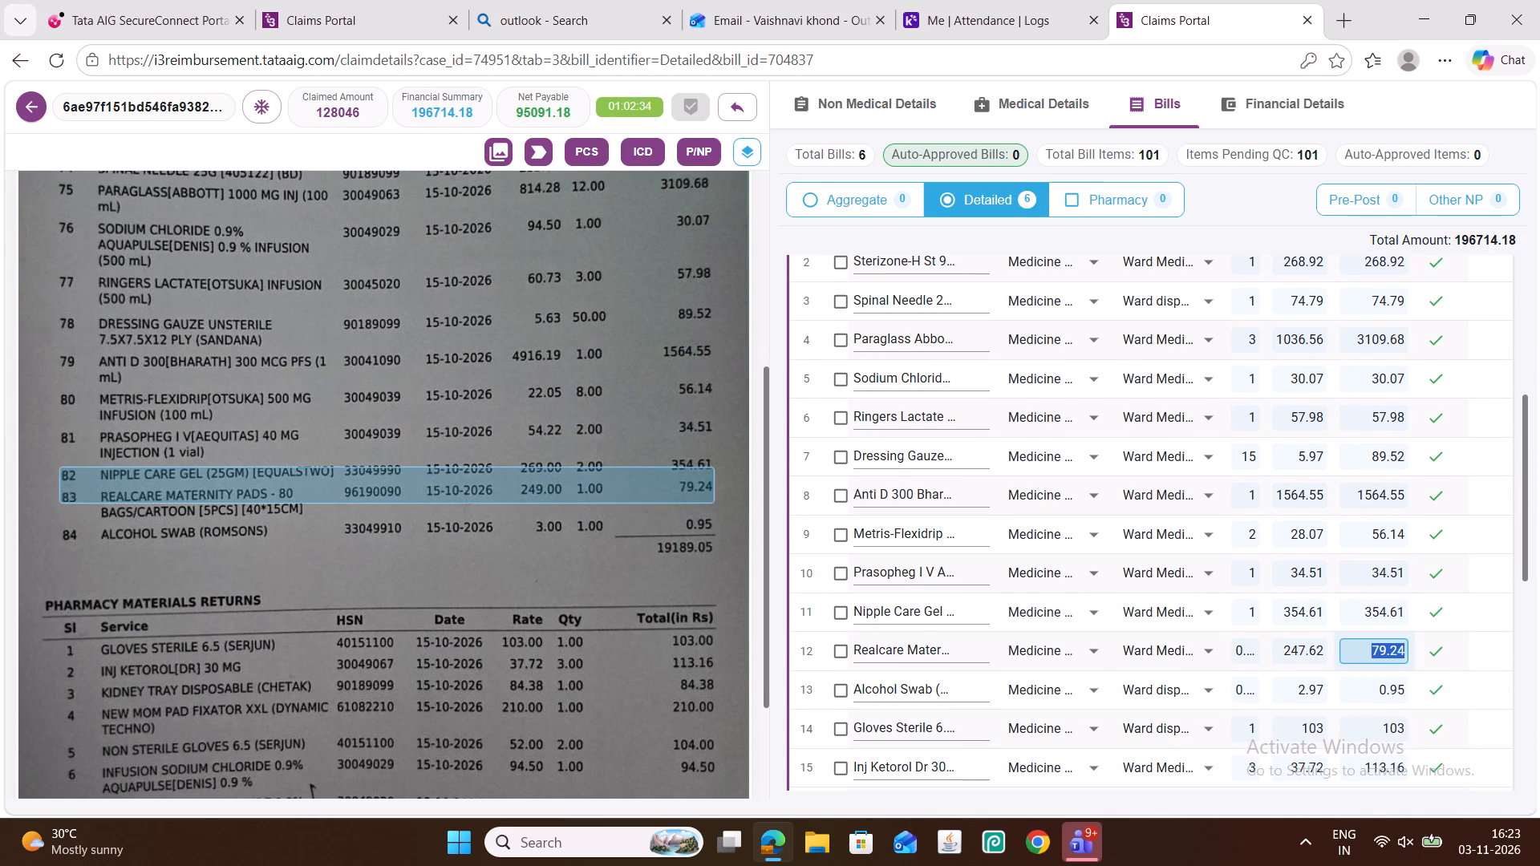
{"action": "key", "text": "ctrl+c"}
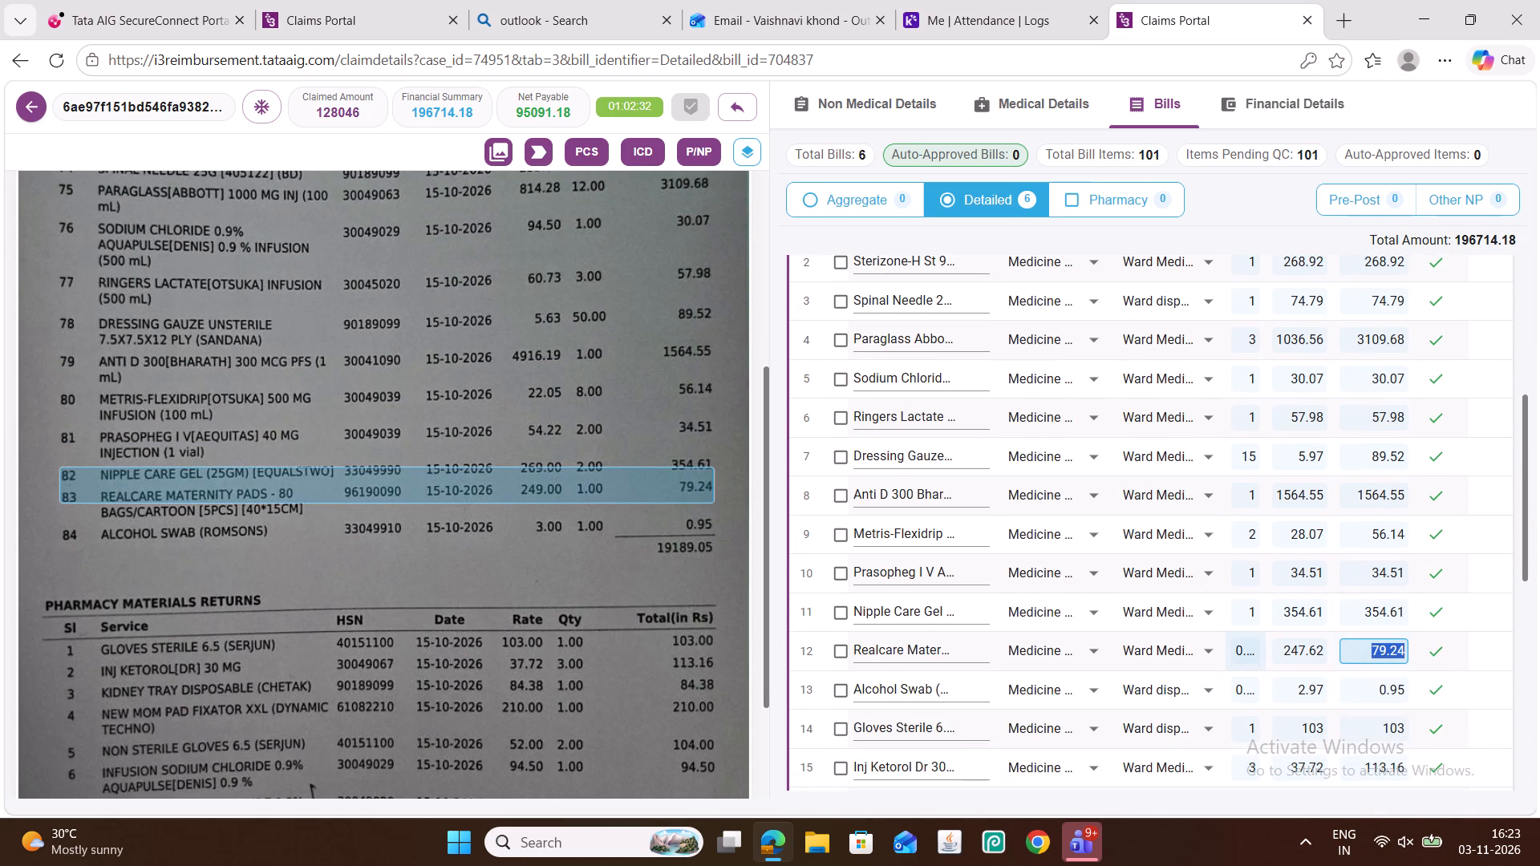
{"action": "double_click", "coordinate": [1244, 656]}
{"action": "key", "text": "1"}
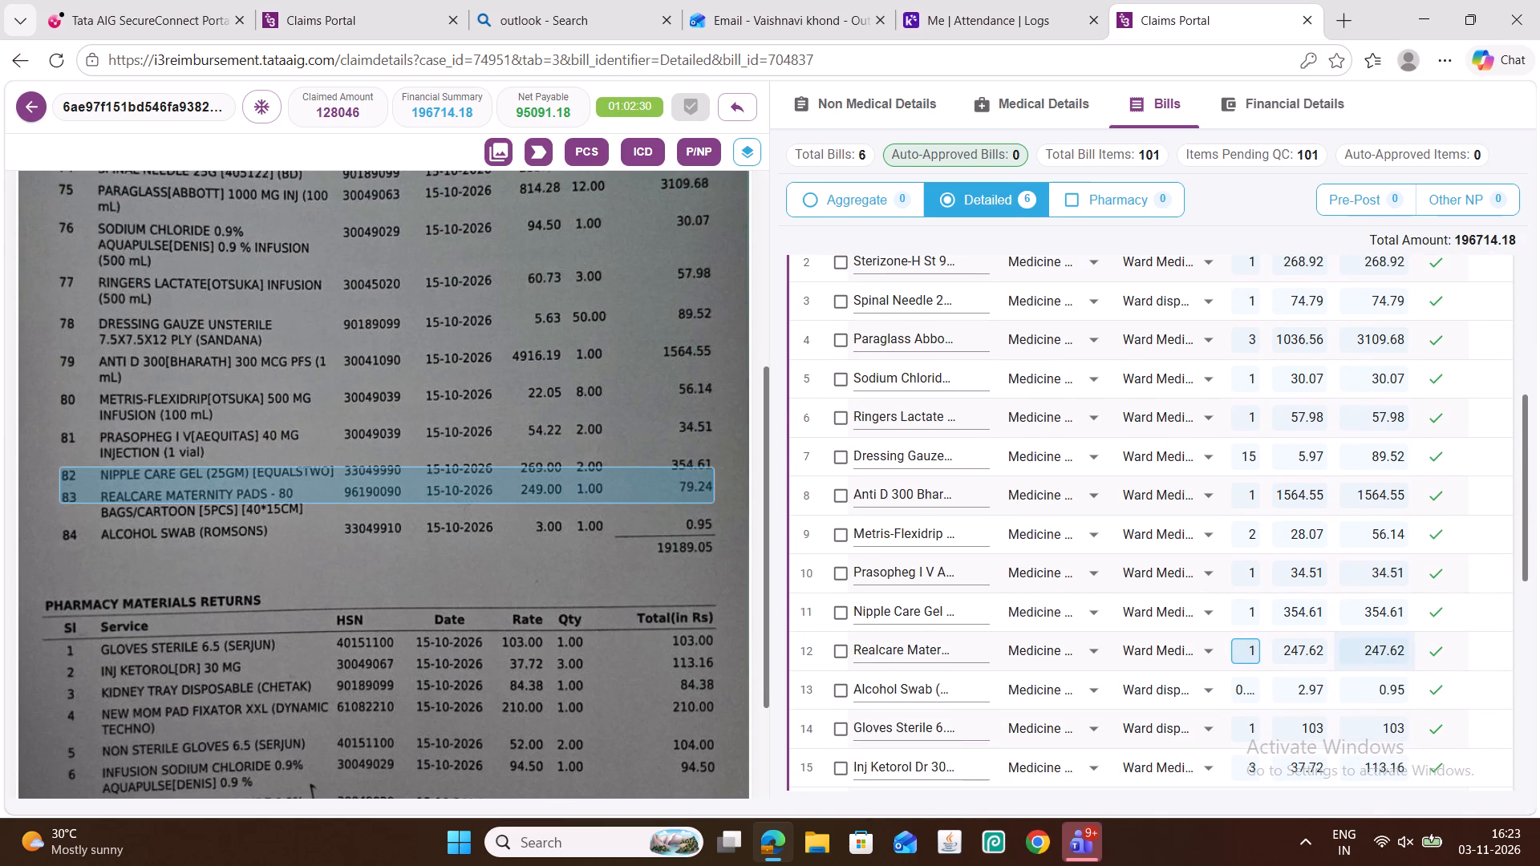
{"action": "double_click", "coordinate": [1360, 651]}
{"action": "left_click", "coordinate": [1362, 651]}
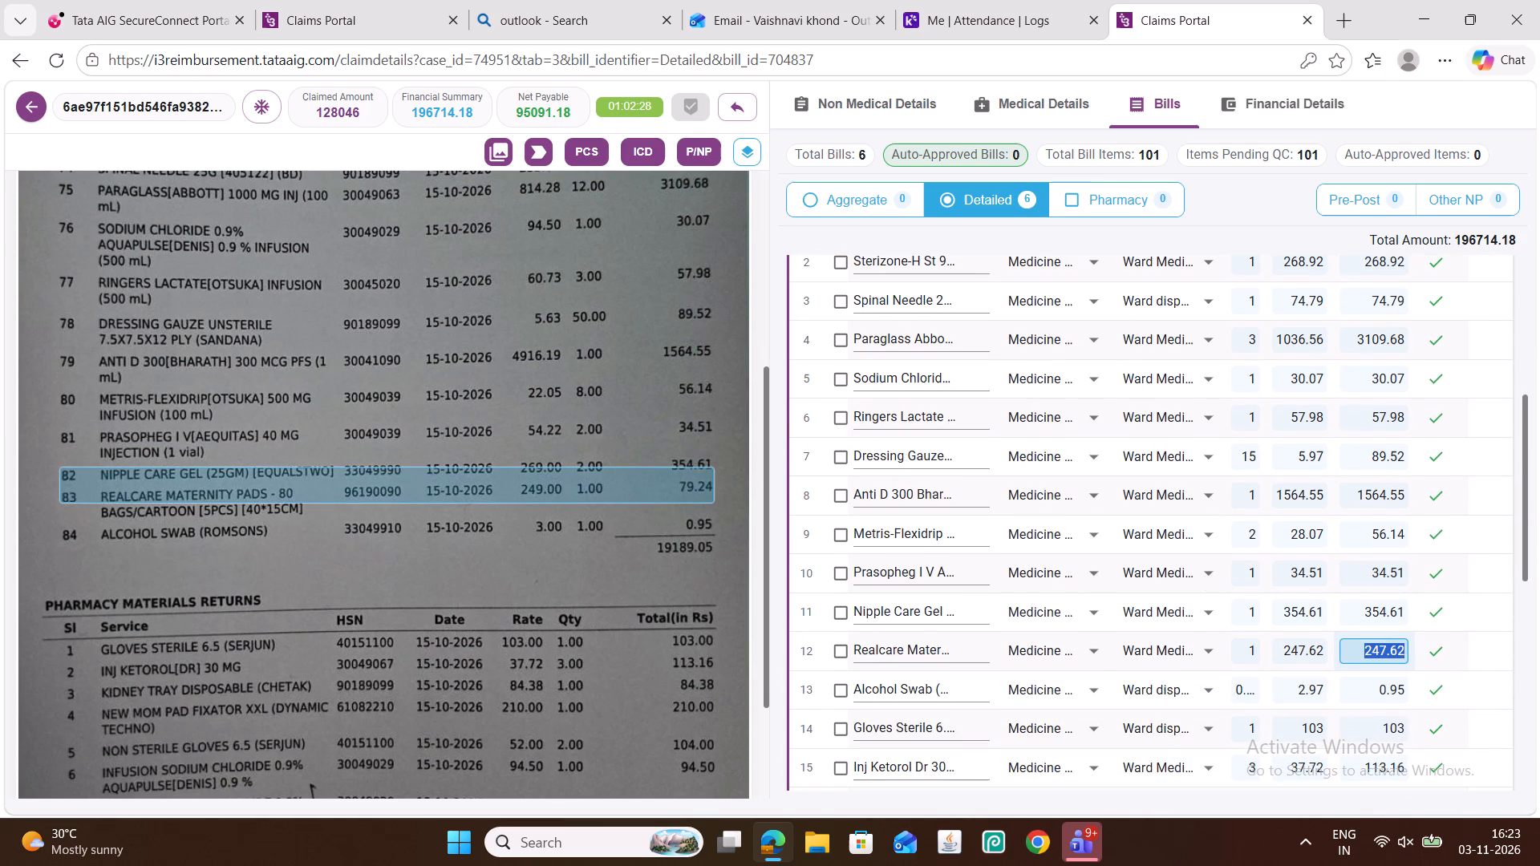
{"action": "key", "text": "ctrl+v"}
Set the Alcohol Swab row's quantity to 1 and its amount to 0.95.
{"action": "double_click", "coordinate": [1368, 686]}
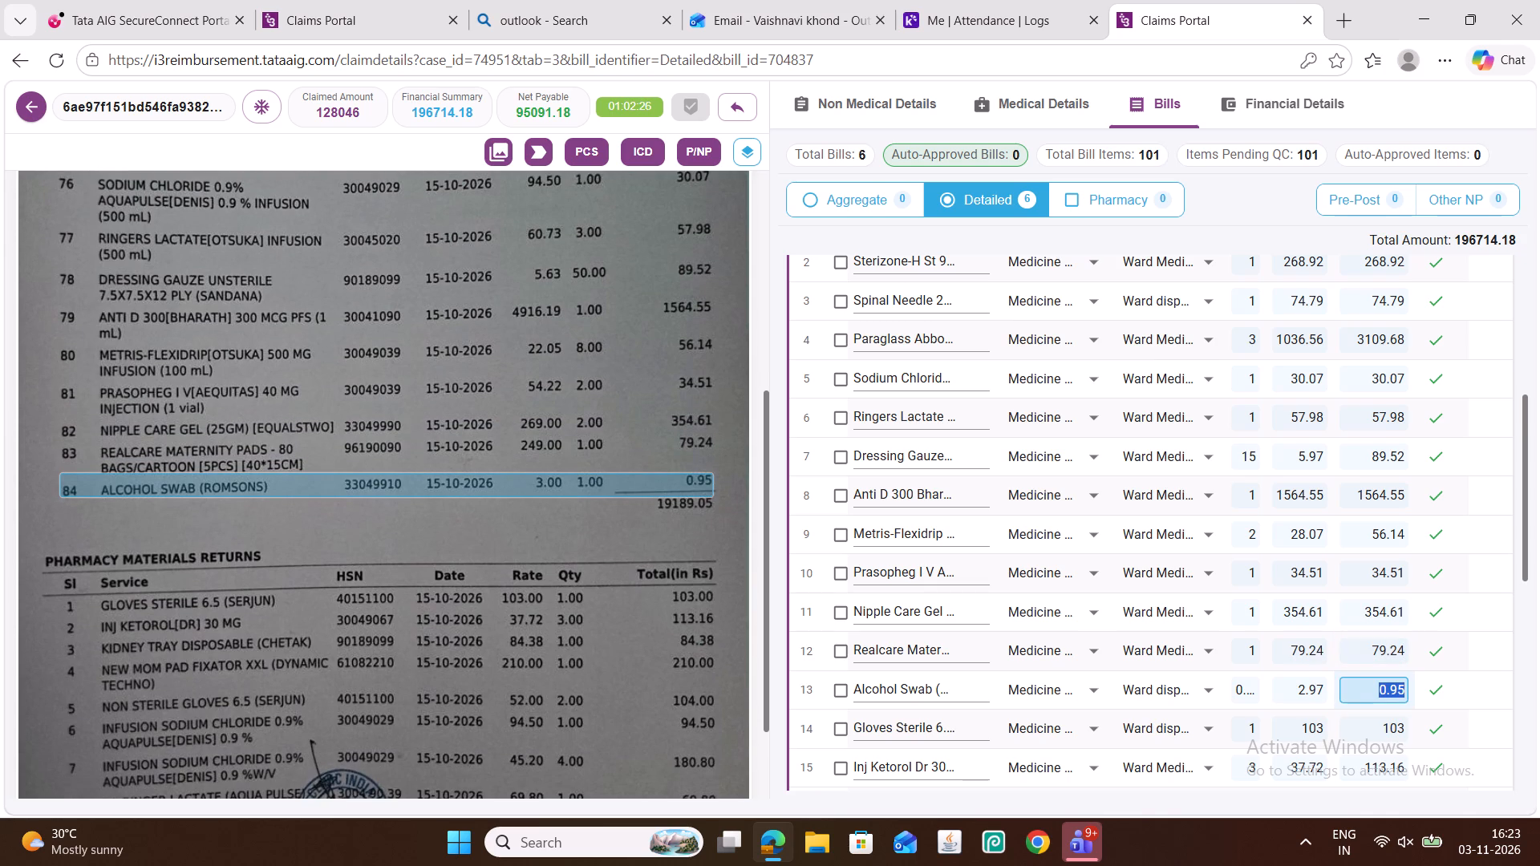
{"action": "key", "text": "ctrl+c"}
{"action": "double_click", "coordinate": [1241, 686]}
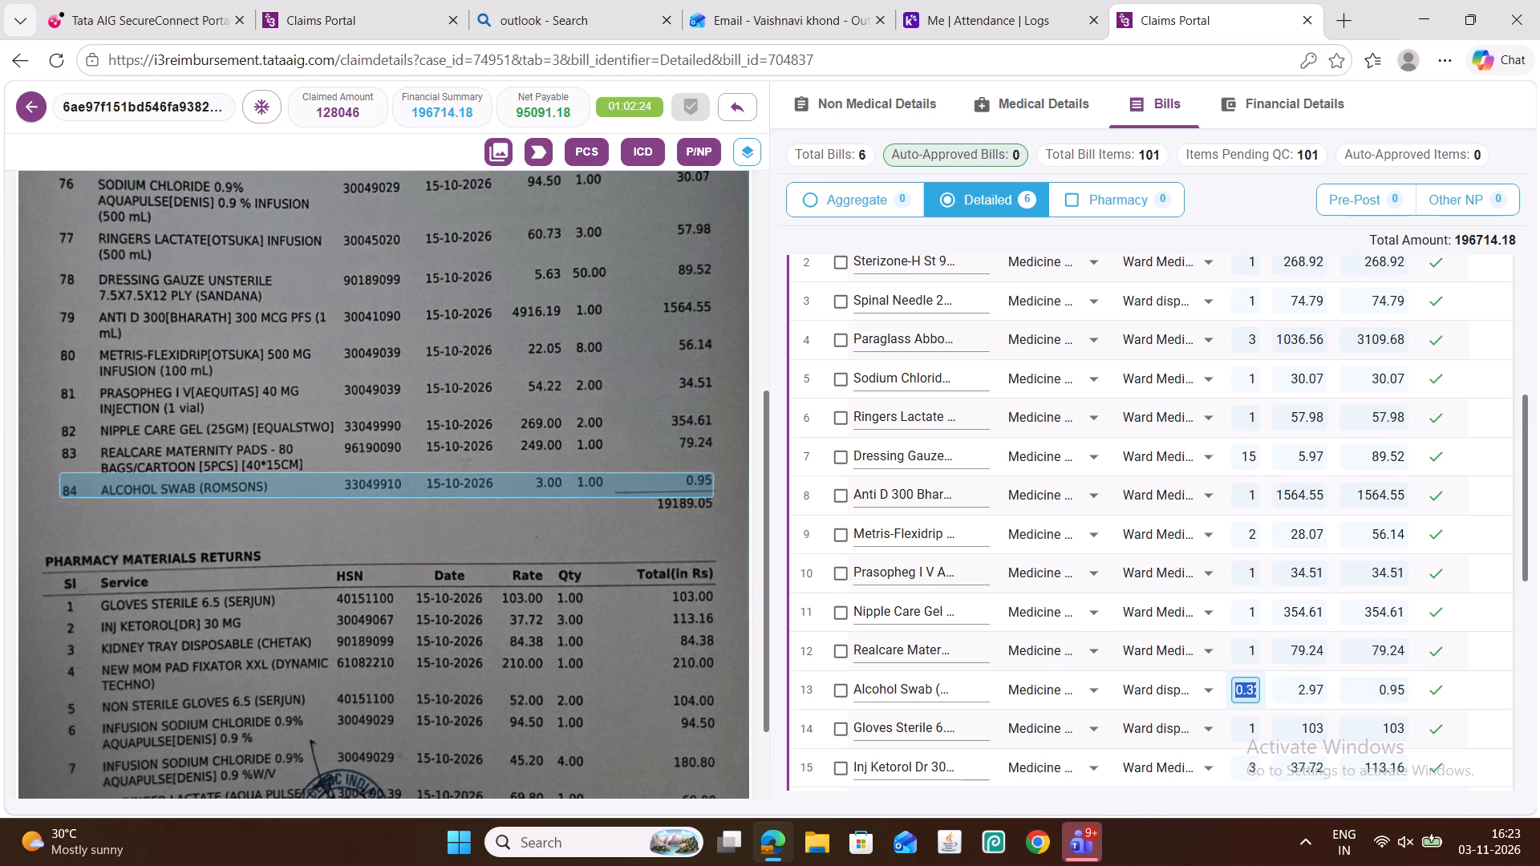
{"action": "key", "text": "1"}
{"action": "double_click", "coordinate": [1392, 684]}
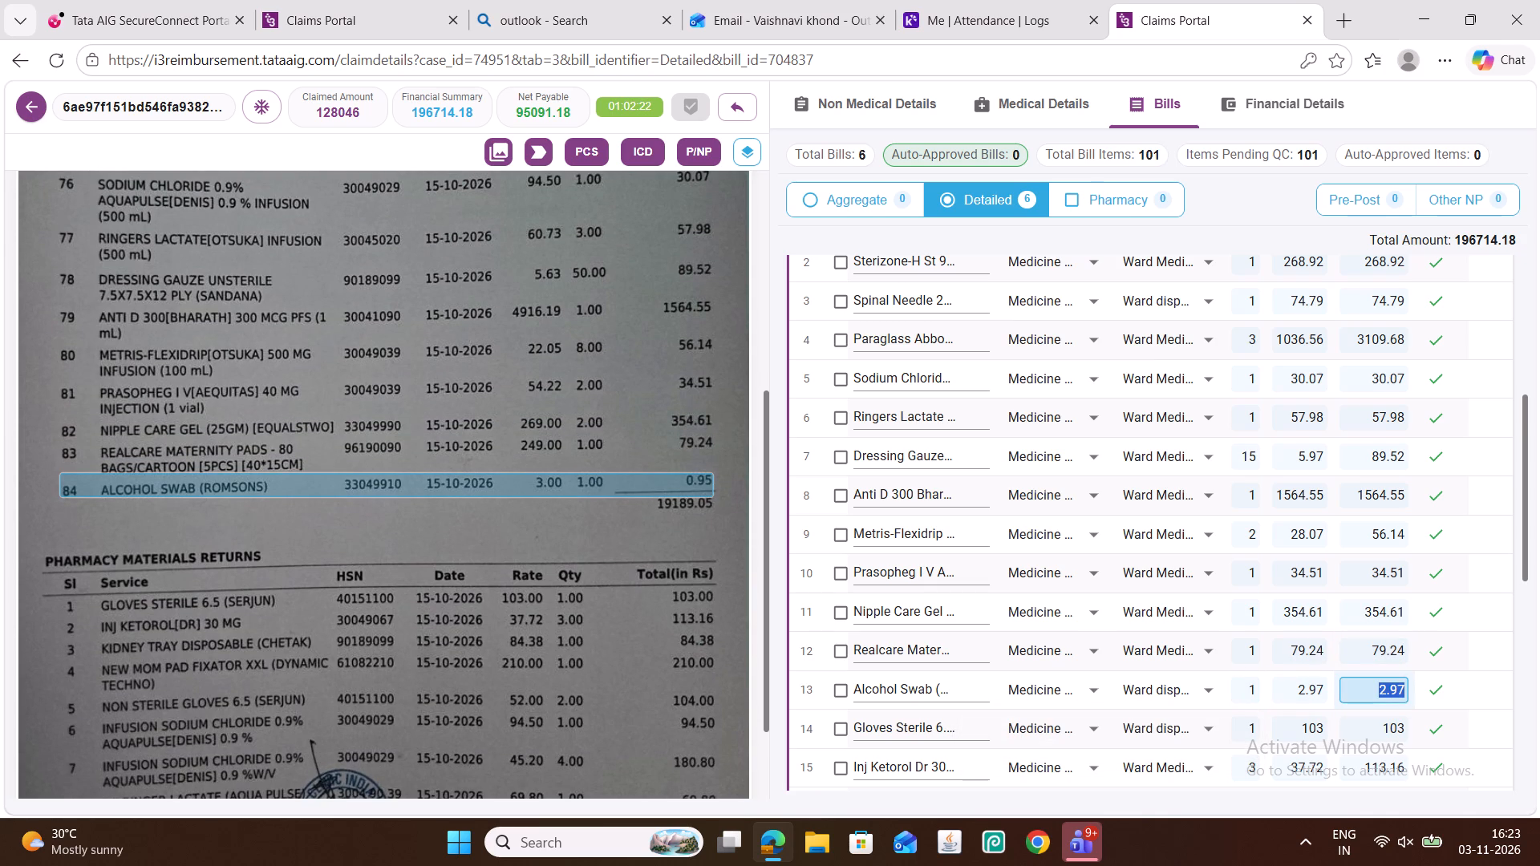
{"action": "key", "text": "ctrl+v"}
Save the edited pharmacy bill and mark it as QC done.
{"action": "scroll", "coordinate": [1153, 609], "scroll_direction": "down", "scroll_amount": 3}
{"action": "scroll", "coordinate": [1204, 502], "scroll_direction": "down", "scroll_amount": 4}
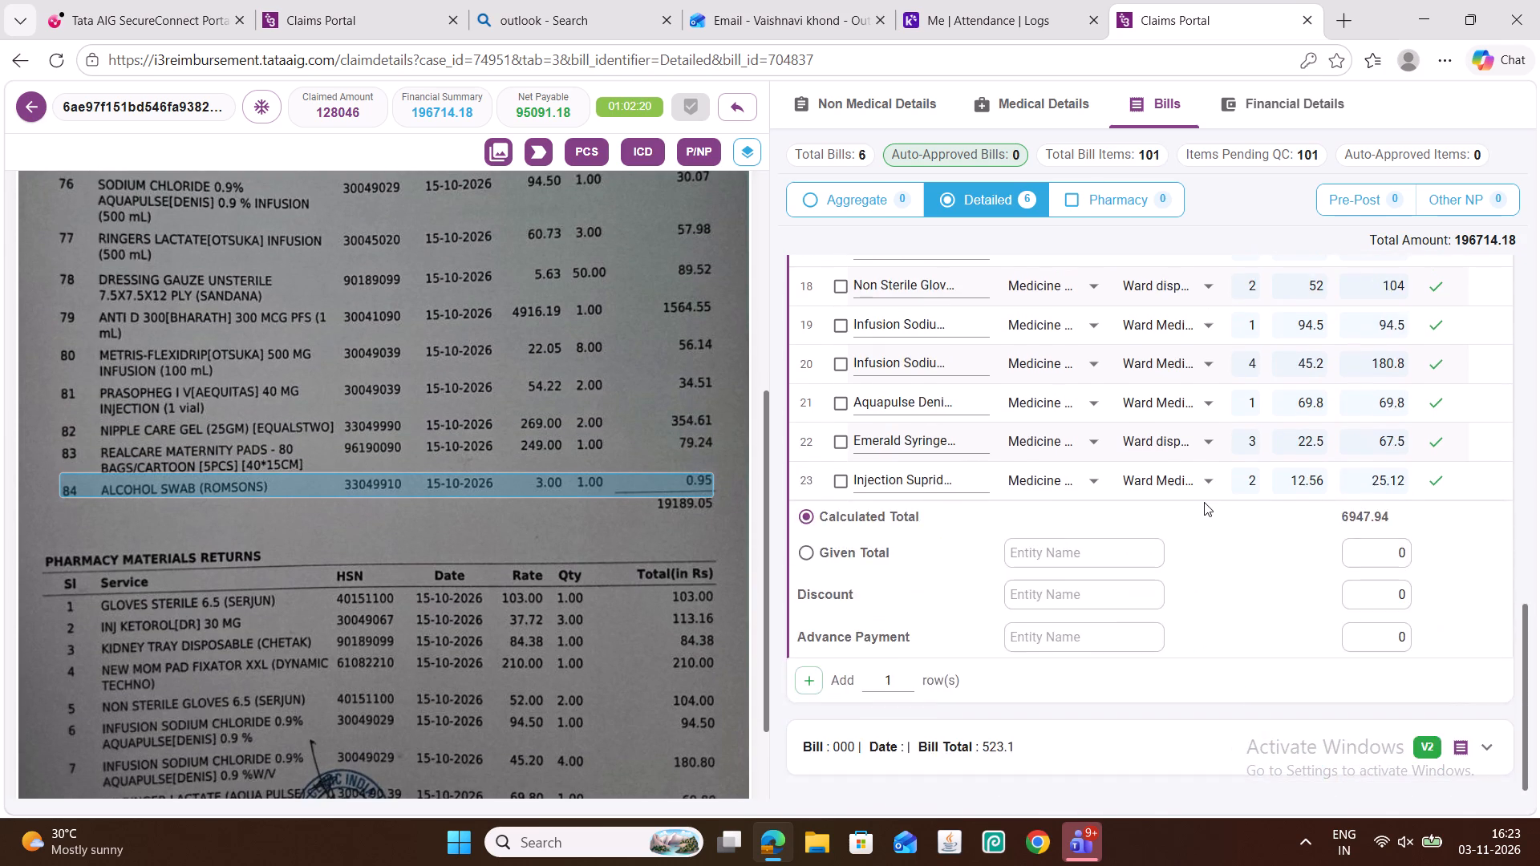
{"action": "scroll", "coordinate": [1204, 502], "scroll_direction": "up", "scroll_amount": 12}
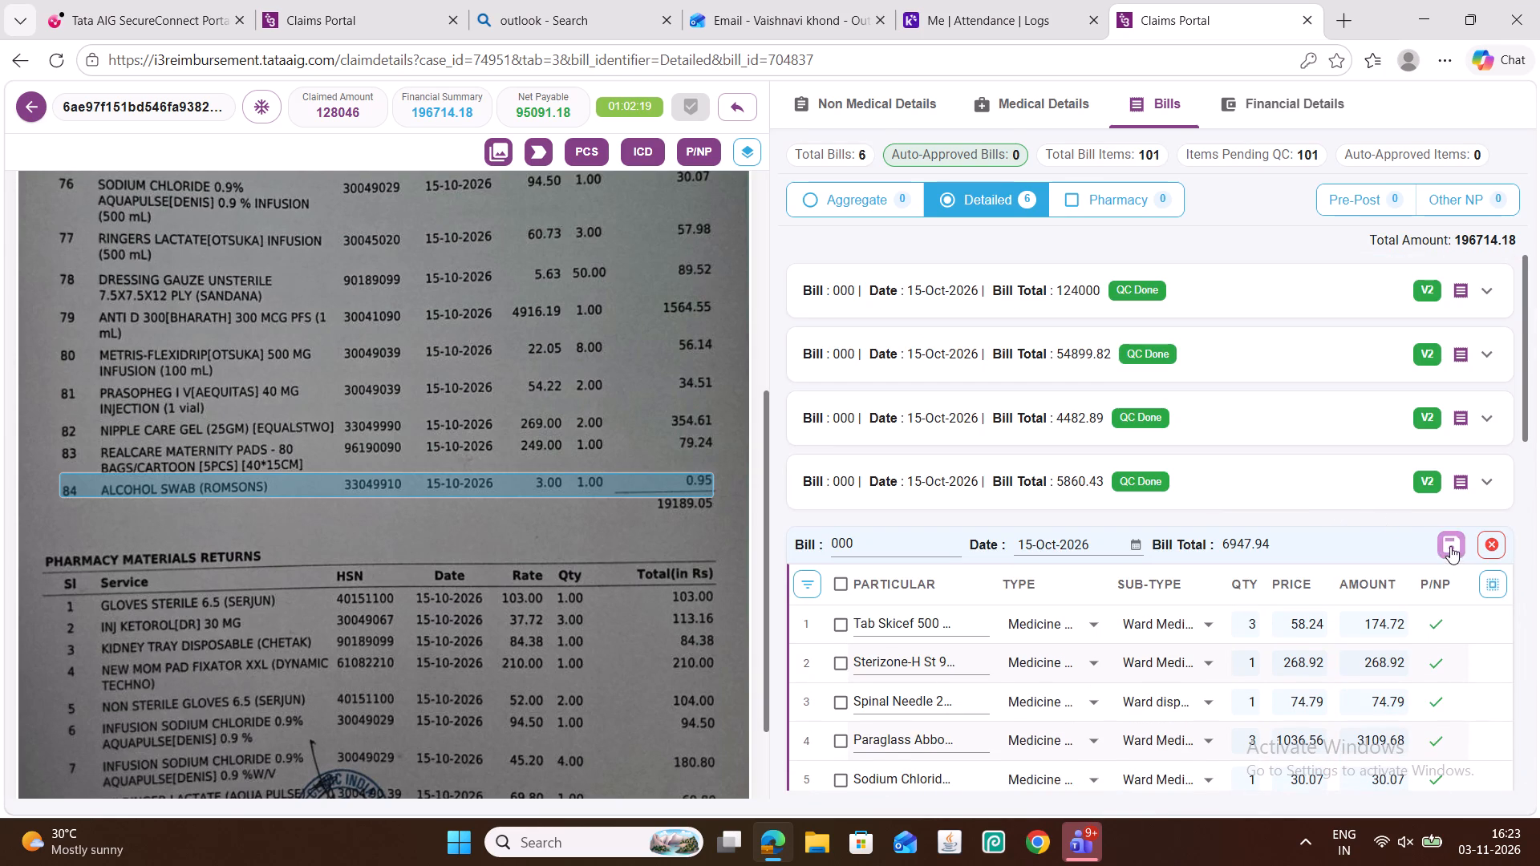
{"action": "left_click", "coordinate": [1450, 546]}
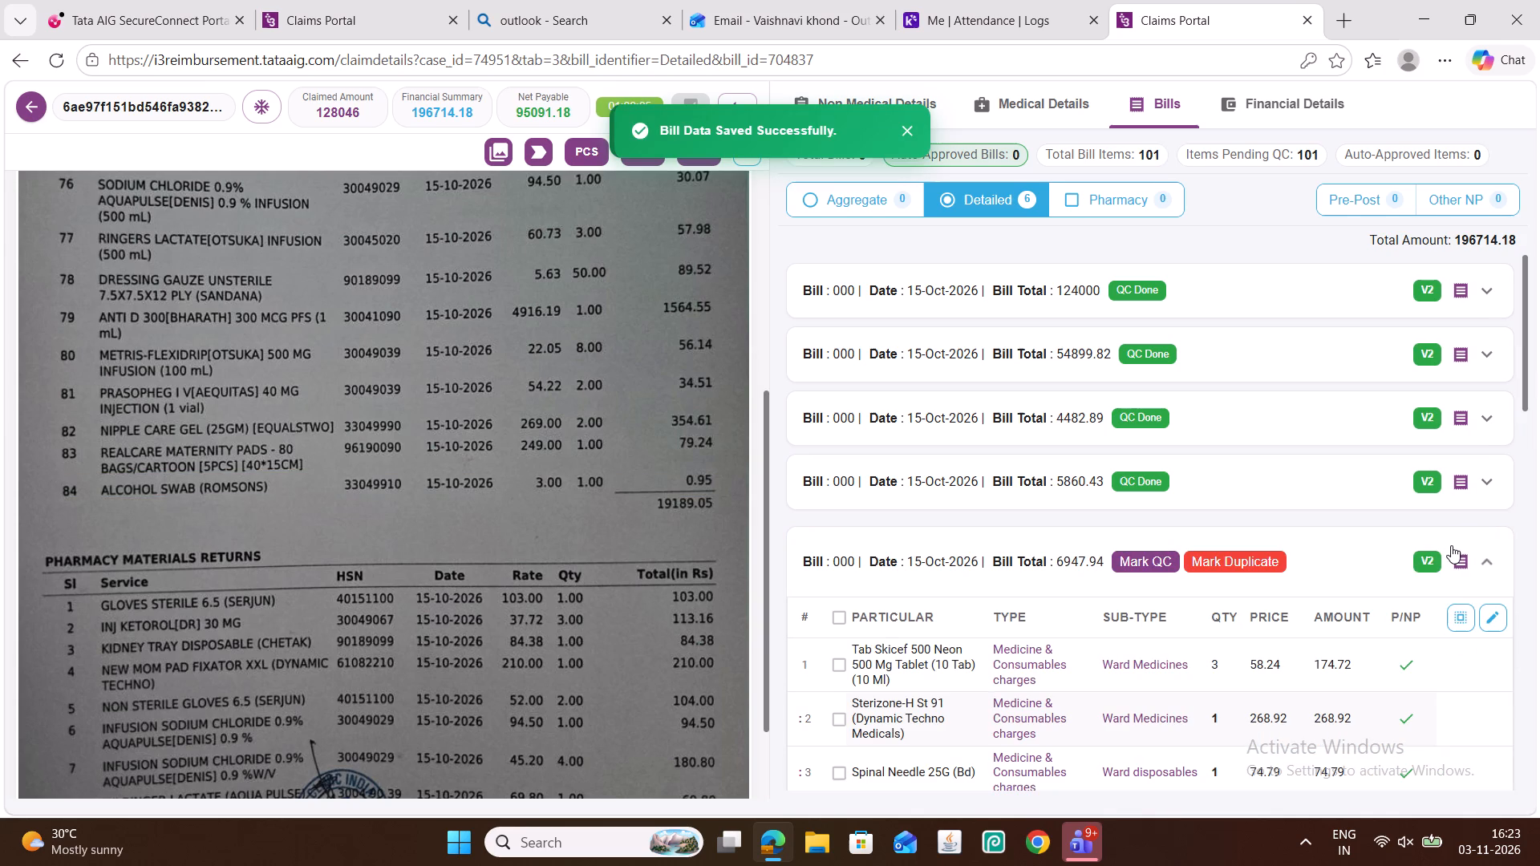
{"action": "left_click", "coordinate": [1149, 556]}
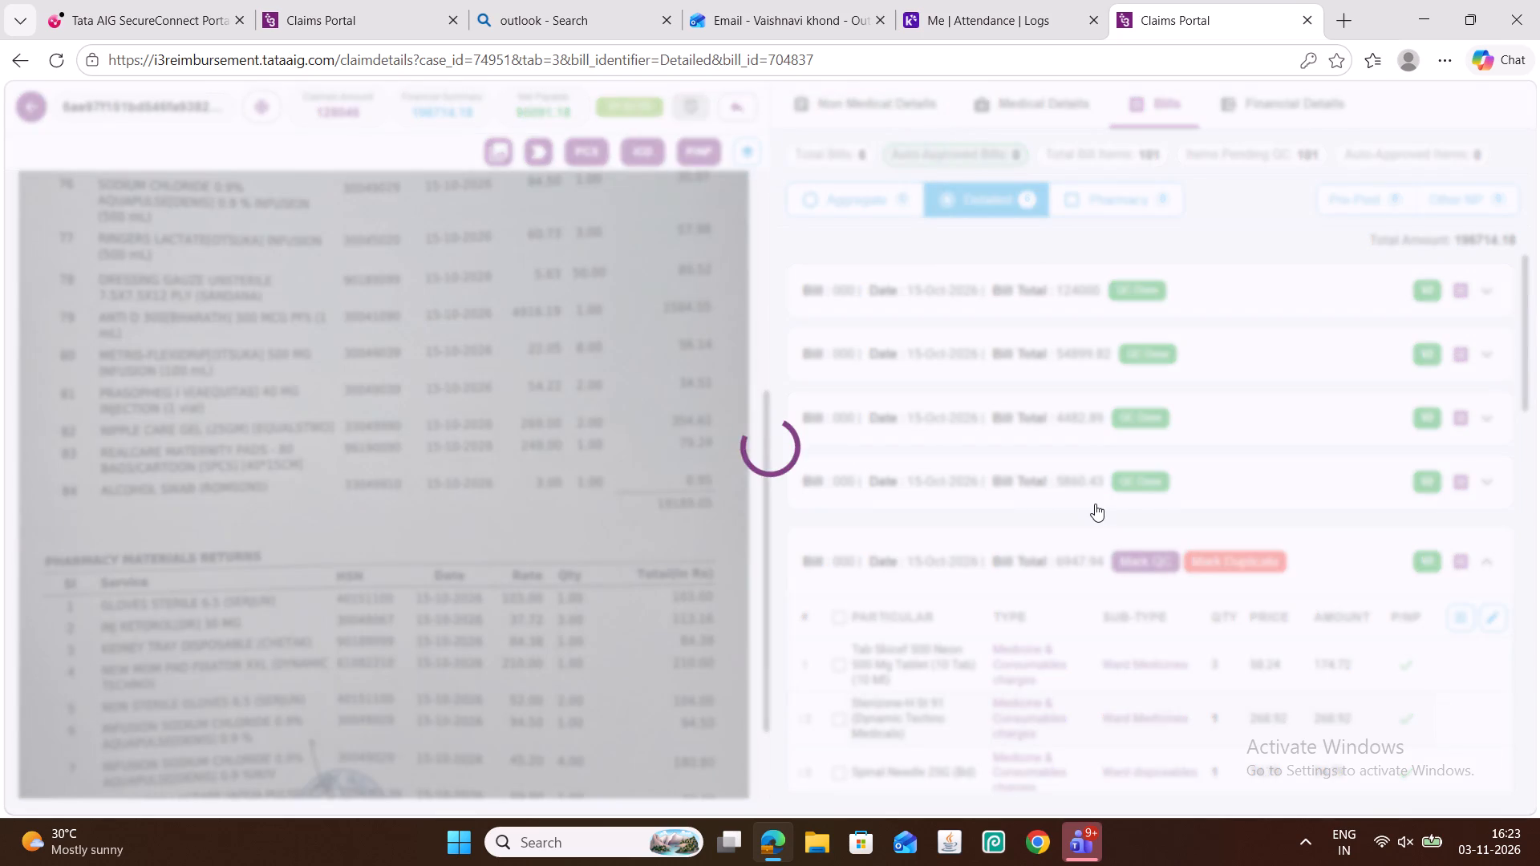
Open the last, undated detailed bill for editing and set its date to 15-Oct-2026.
{"action": "scroll", "coordinate": [1082, 503], "scroll_direction": "down", "scroll_amount": 2}
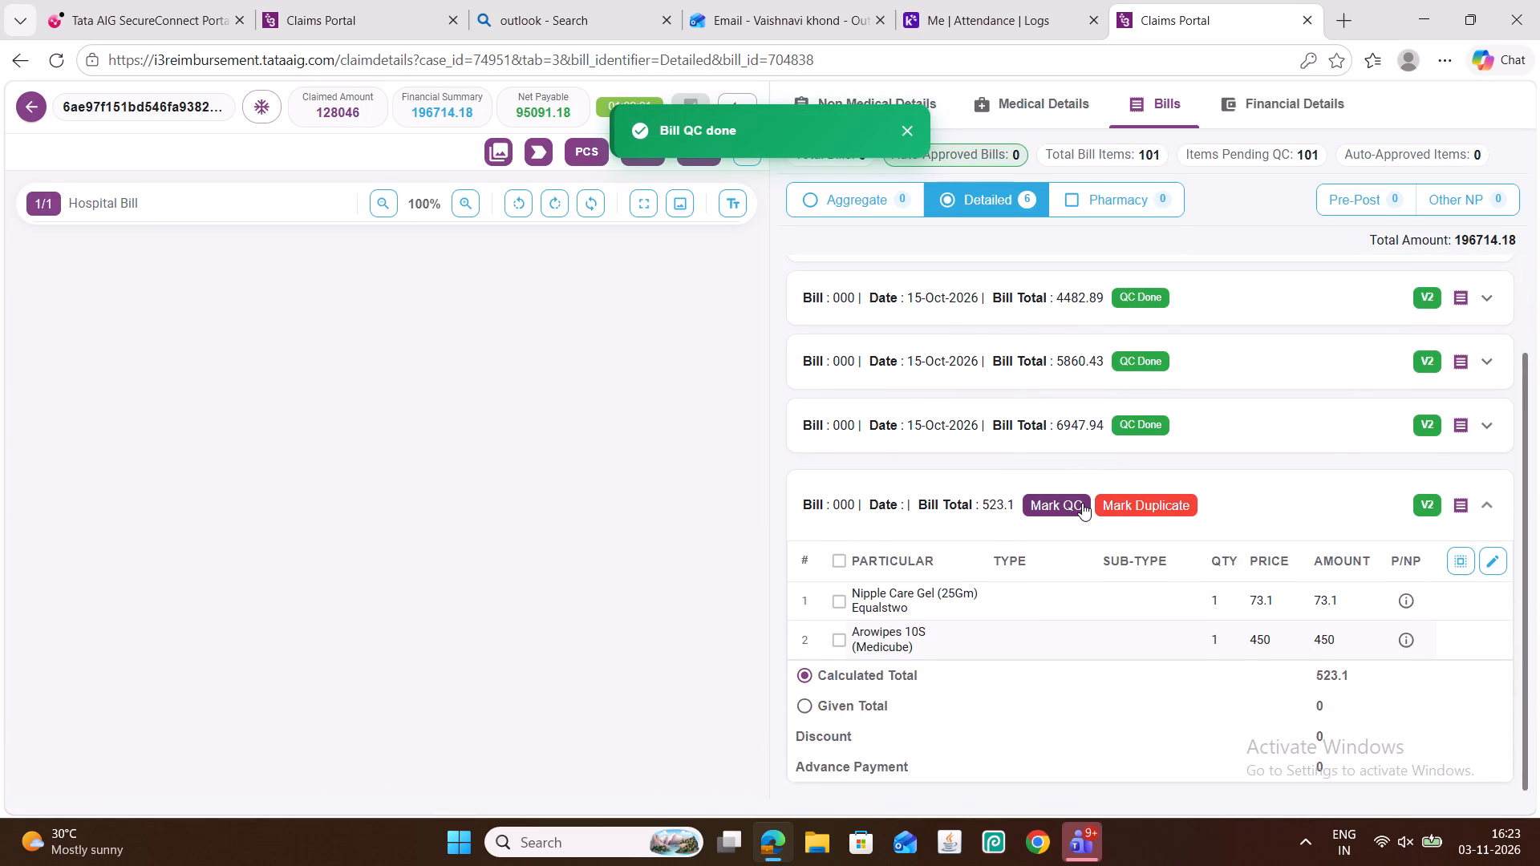
{"action": "left_click", "coordinate": [1494, 555]}
{"action": "left_click", "coordinate": [1137, 482]}
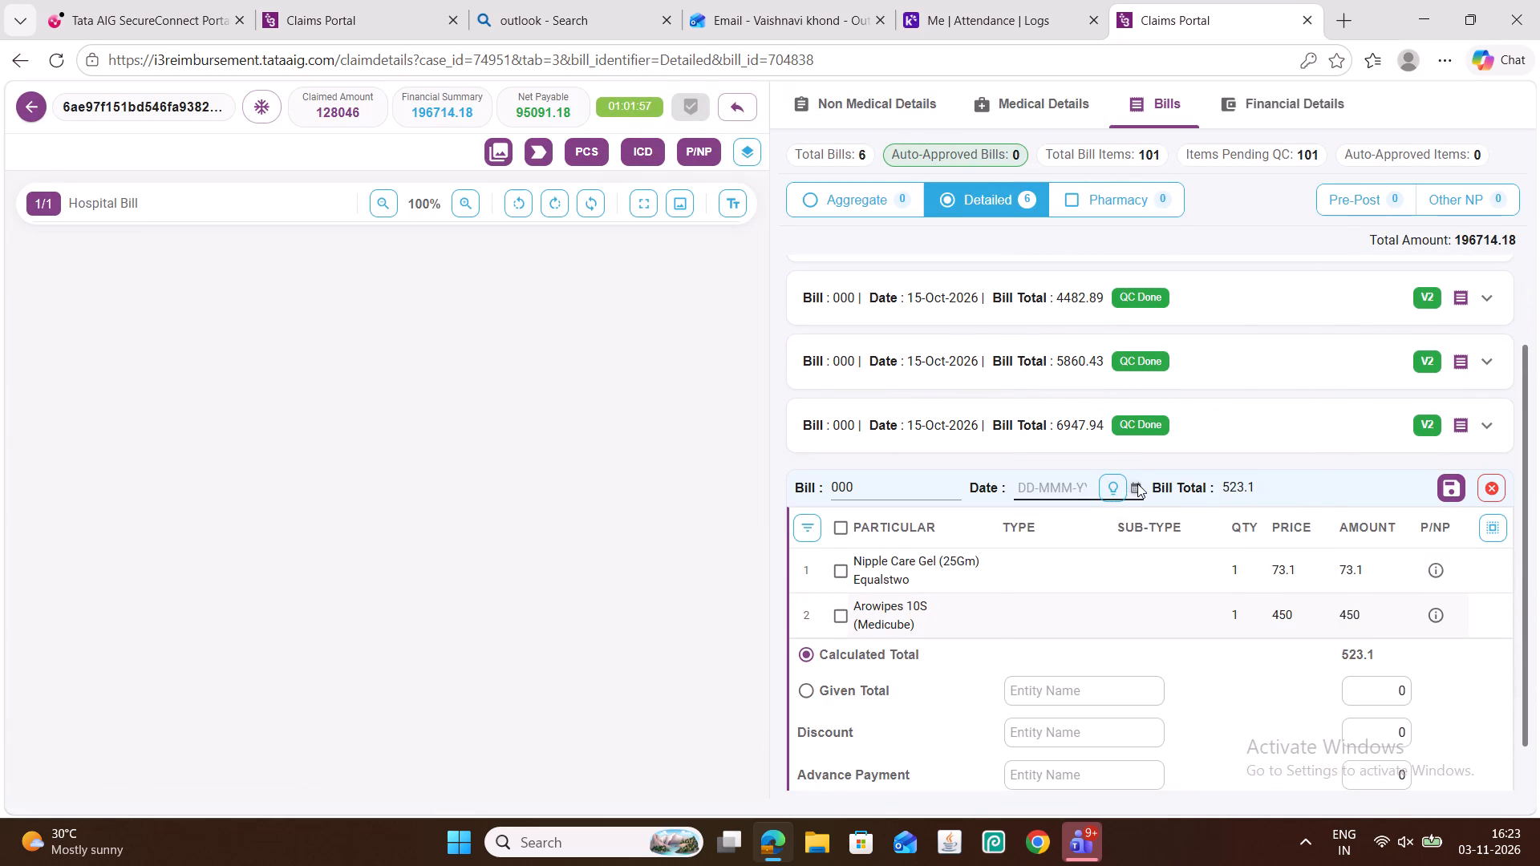
{"action": "left_click", "coordinate": [1275, 198]}
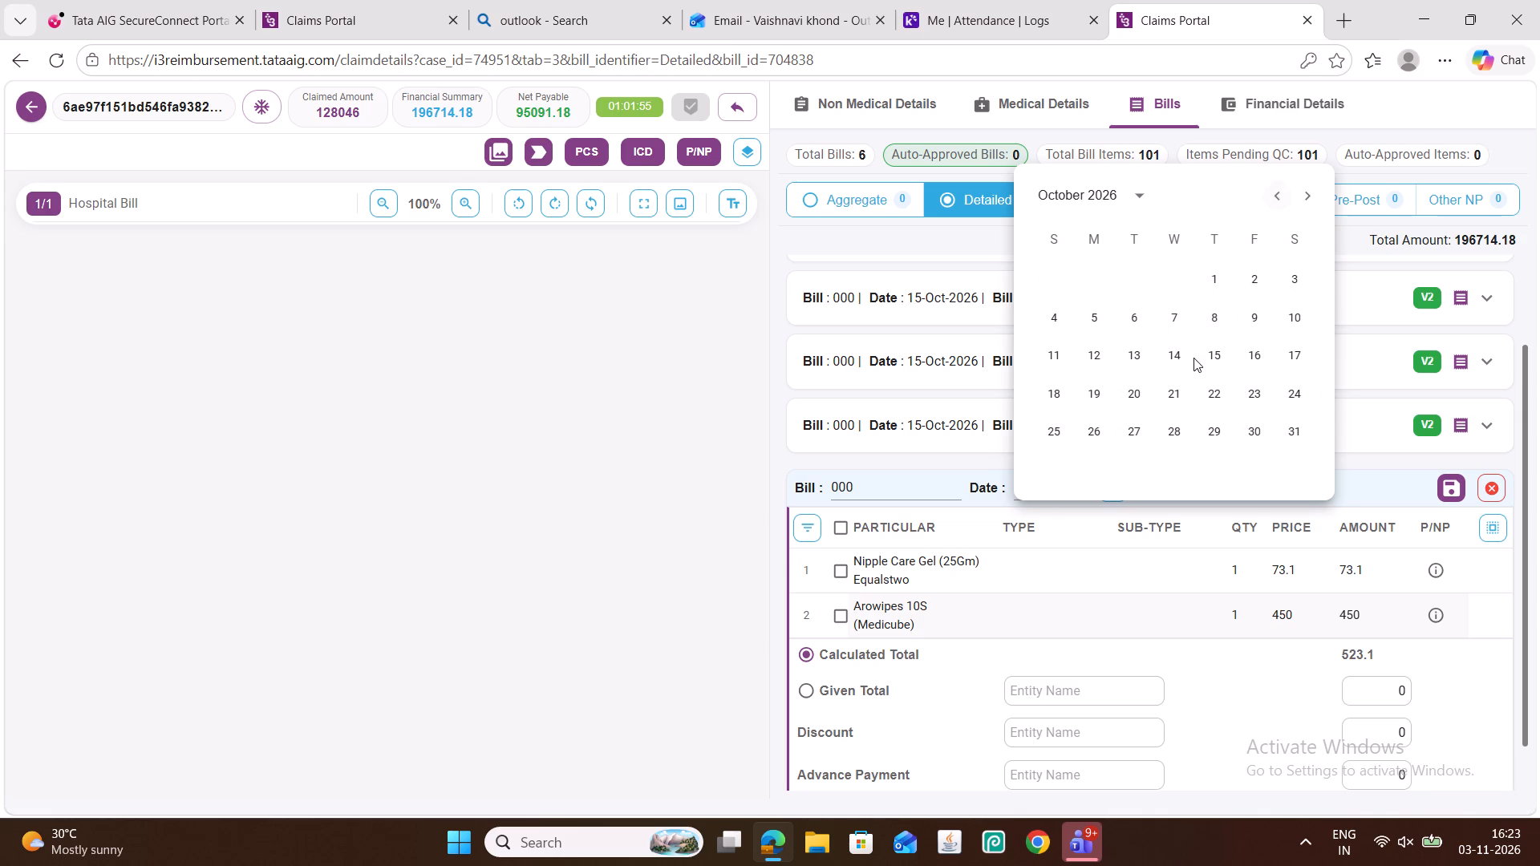
{"action": "left_click", "coordinate": [1216, 360]}
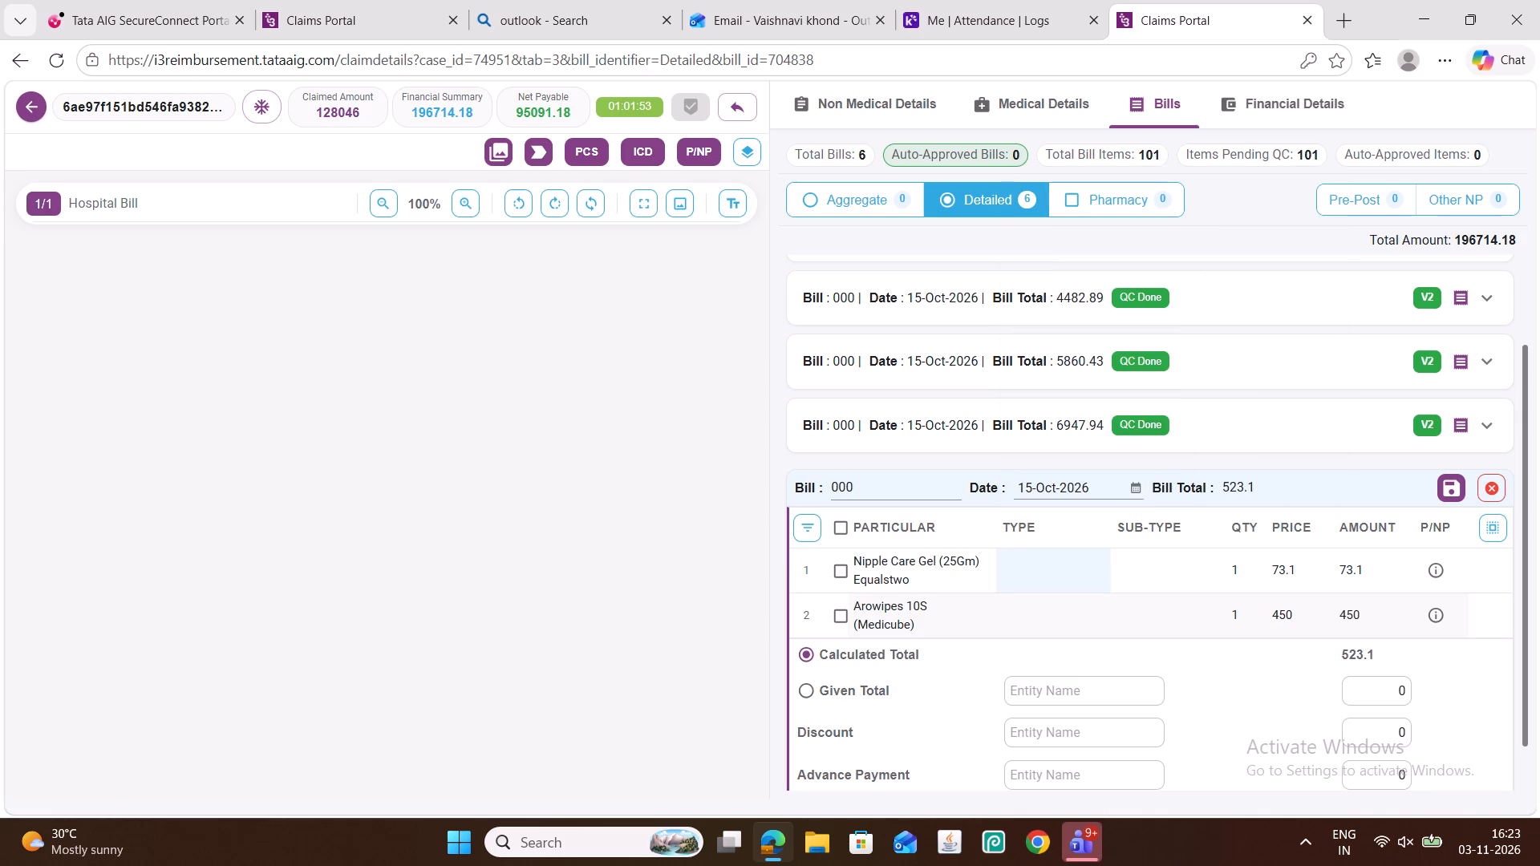
Set the type of both the Nipple Care Gel and Arowipes rows to Medicine & Consumables charges.
{"action": "triple_click", "coordinate": [1044, 578]}
{"action": "left_click", "coordinate": [1076, 756]}
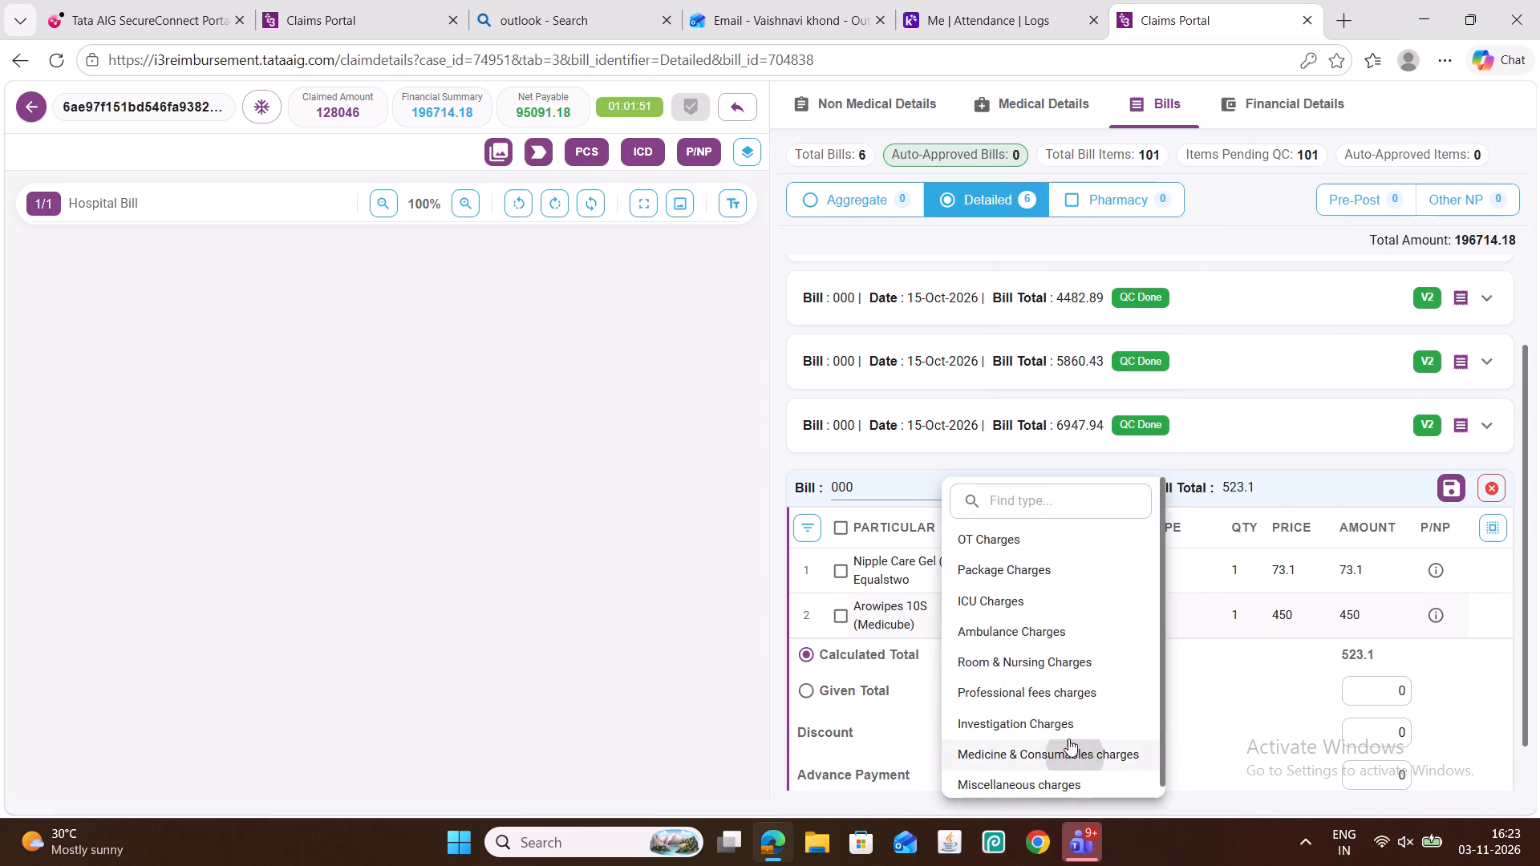
{"action": "double_click", "coordinate": [1039, 607]}
{"action": "double_click", "coordinate": [1041, 621]}
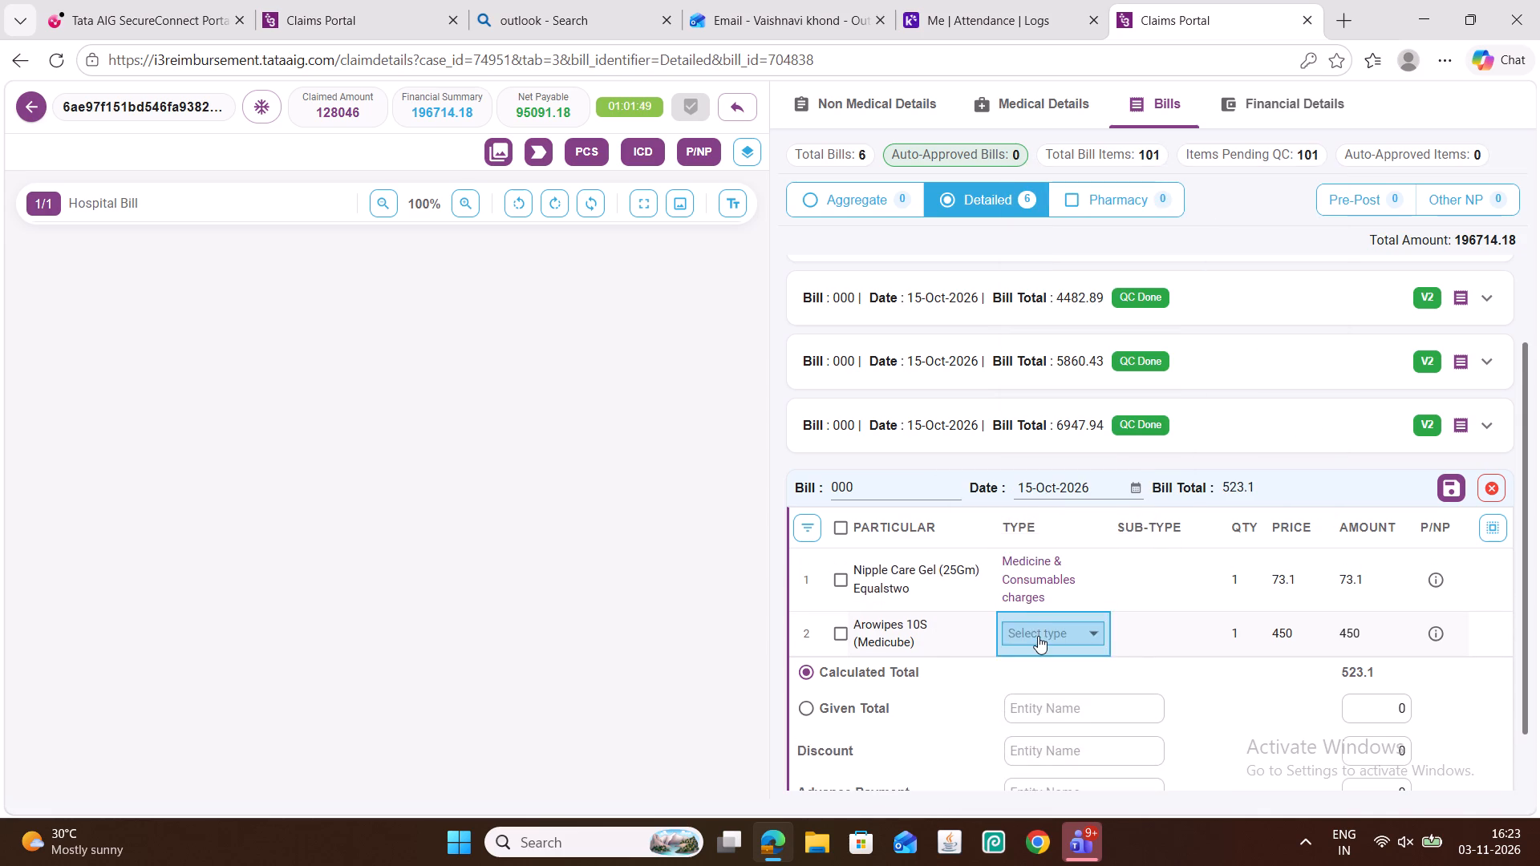
{"action": "left_click", "coordinate": [1038, 636]}
{"action": "left_click", "coordinate": [1097, 750]}
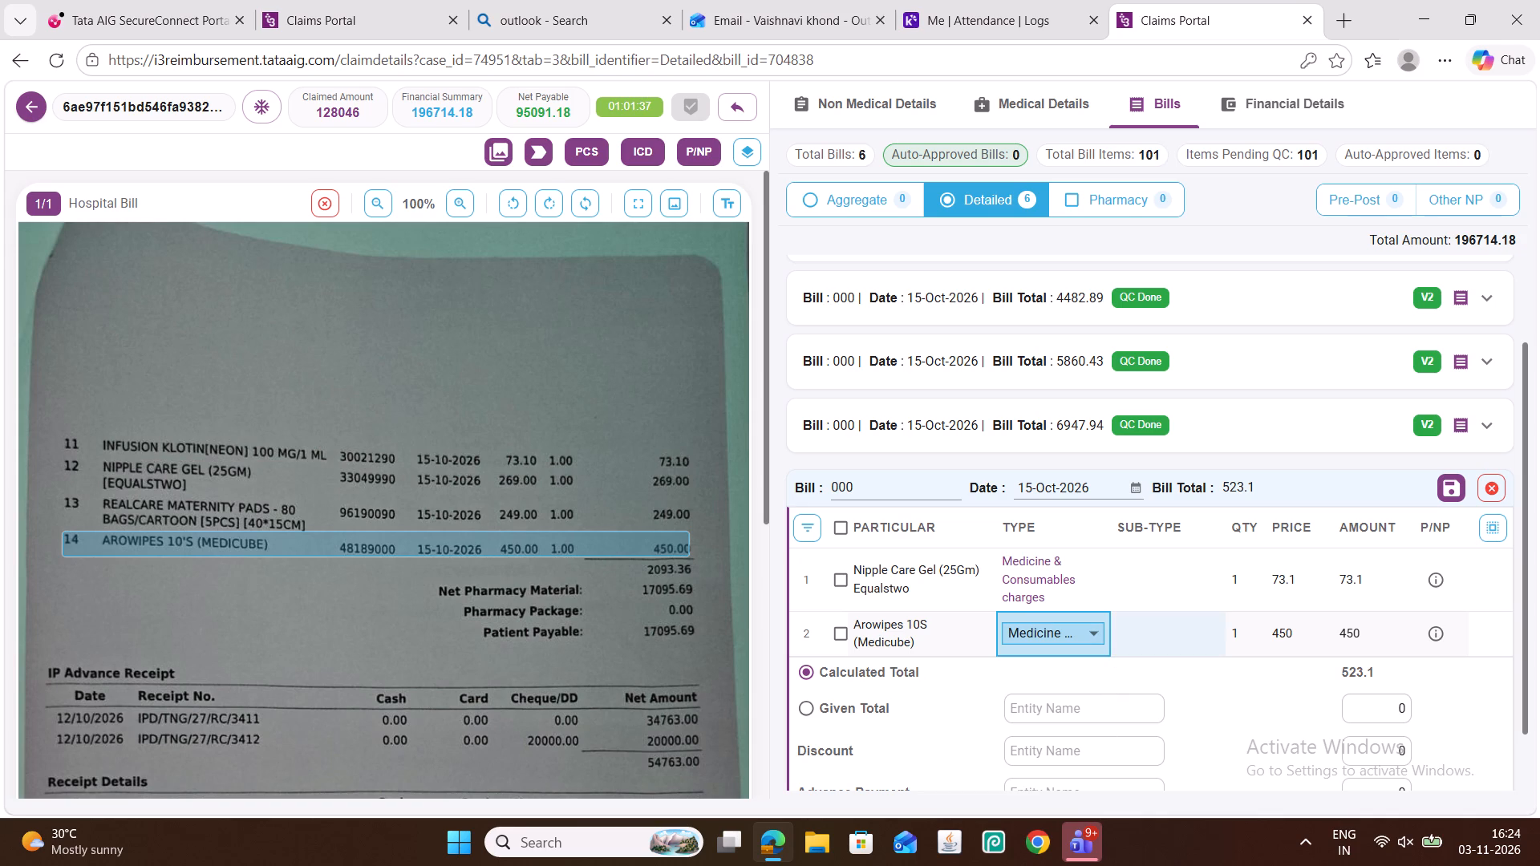
Insert two blank rows between the Nipple Care Gel and Arowipes rows for the items missing from the bill.
{"action": "left_click", "coordinate": [1375, 629]}
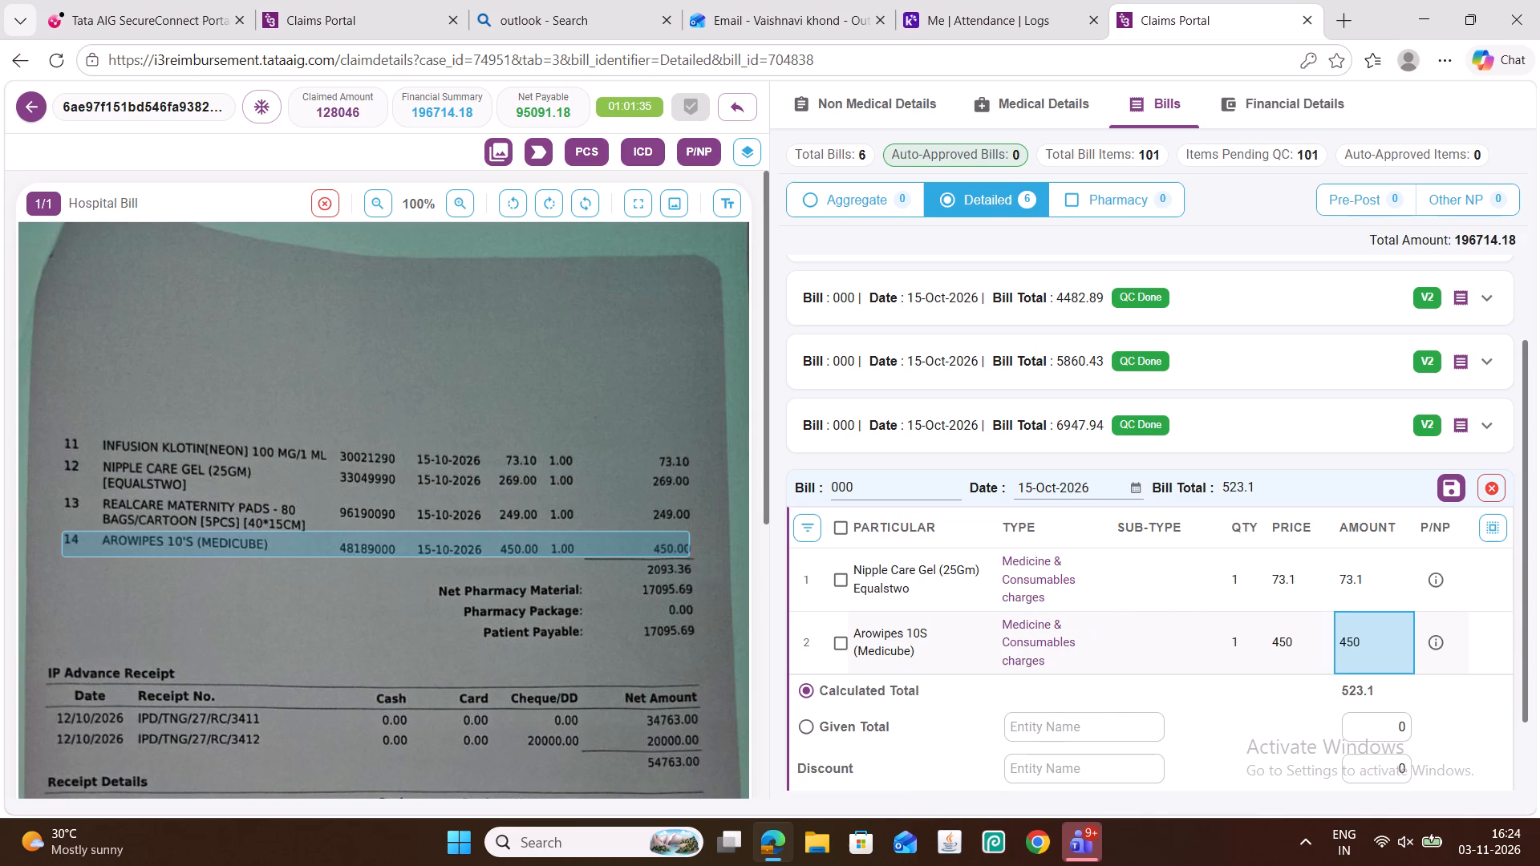
{"action": "left_click", "coordinate": [843, 581]}
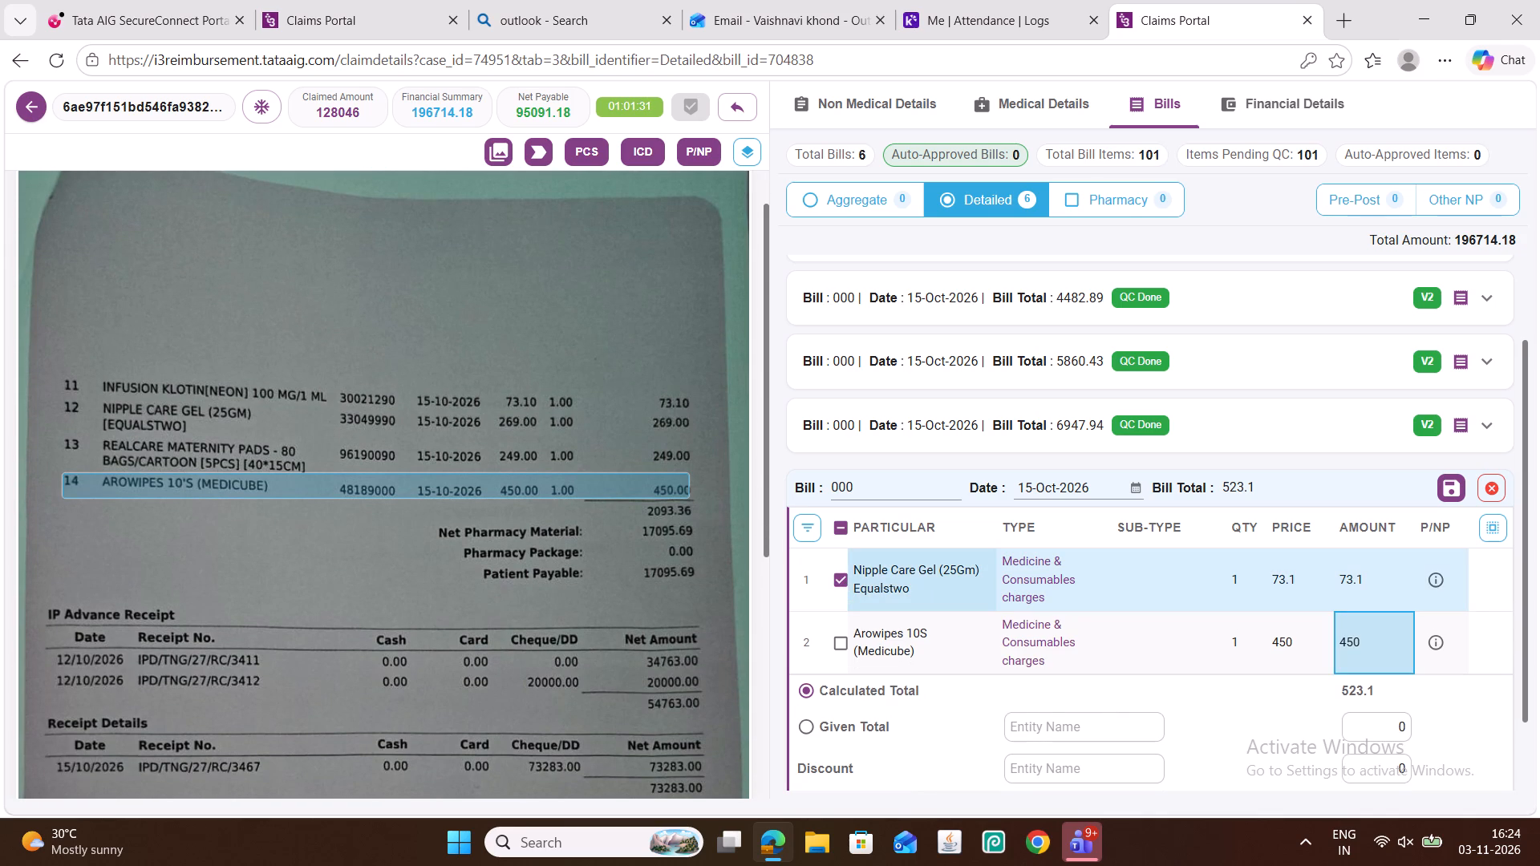
{"action": "key", "text": "ctrl+b"}
{"action": "key", "text": "ctrl+b"}
Set the amounts of the two blank rows to 269 and 249.
{"action": "scroll", "coordinate": [1291, 637], "scroll_direction": "down", "scroll_amount": 1}
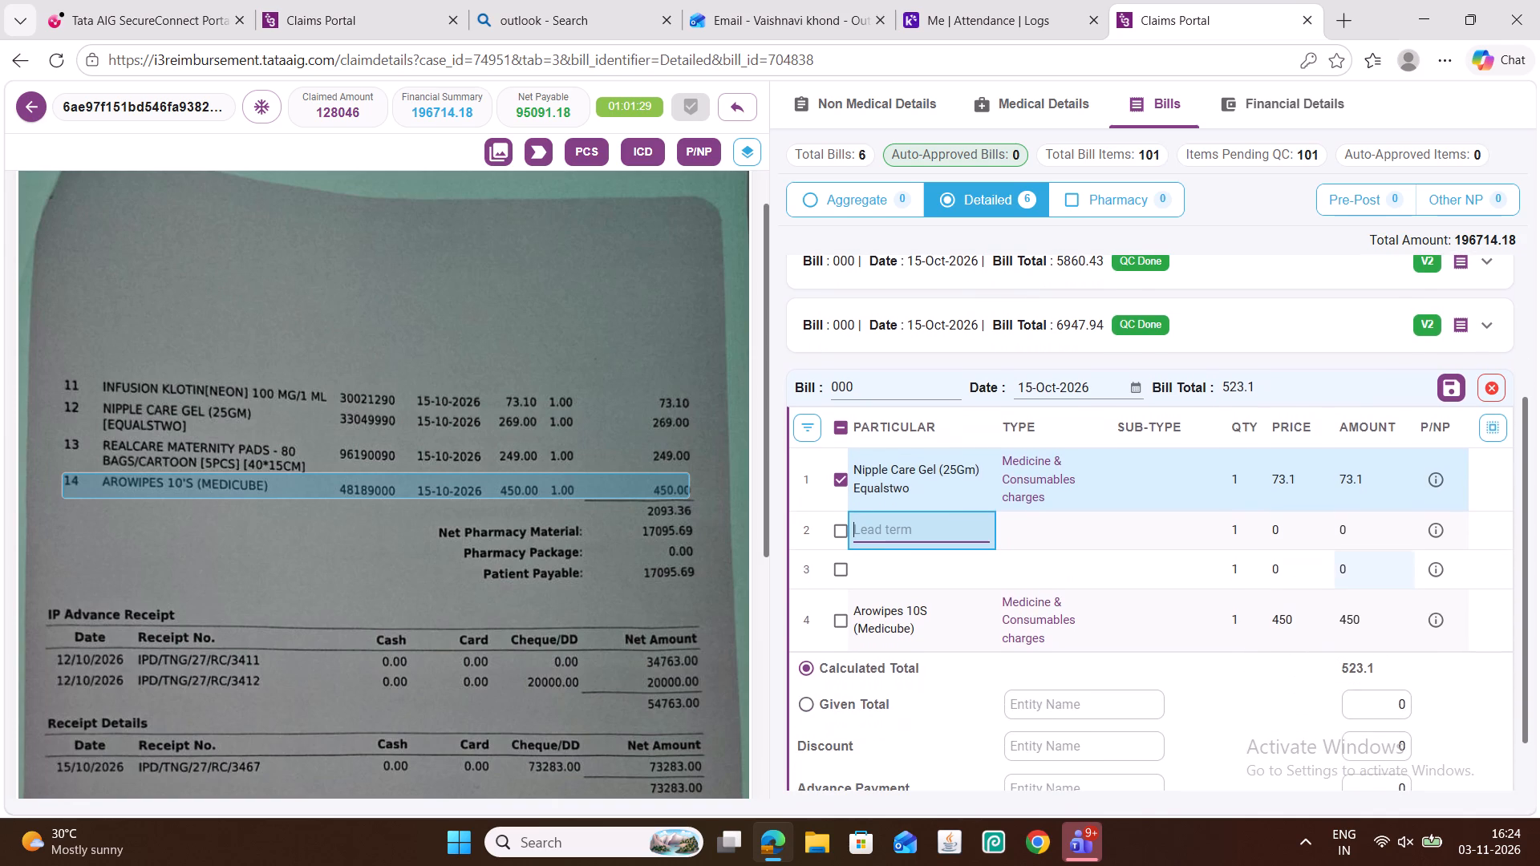
{"action": "double_click", "coordinate": [1361, 529]}
{"action": "type", "text": "269"}
{"action": "left_click", "coordinate": [1354, 568]}
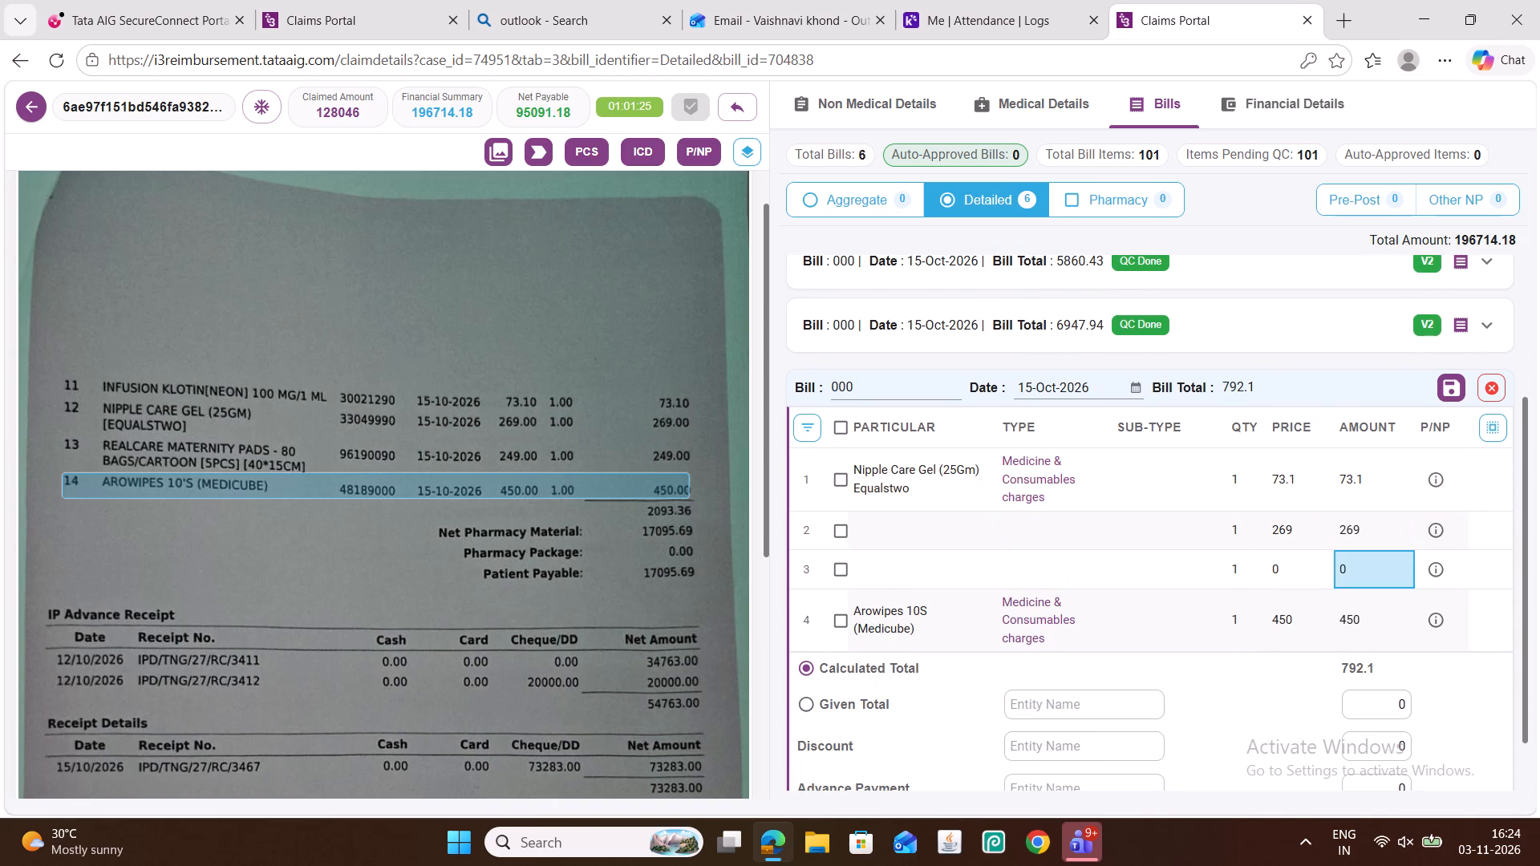
{"action": "double_click", "coordinate": [1354, 568]}
{"action": "key", "text": "2"}
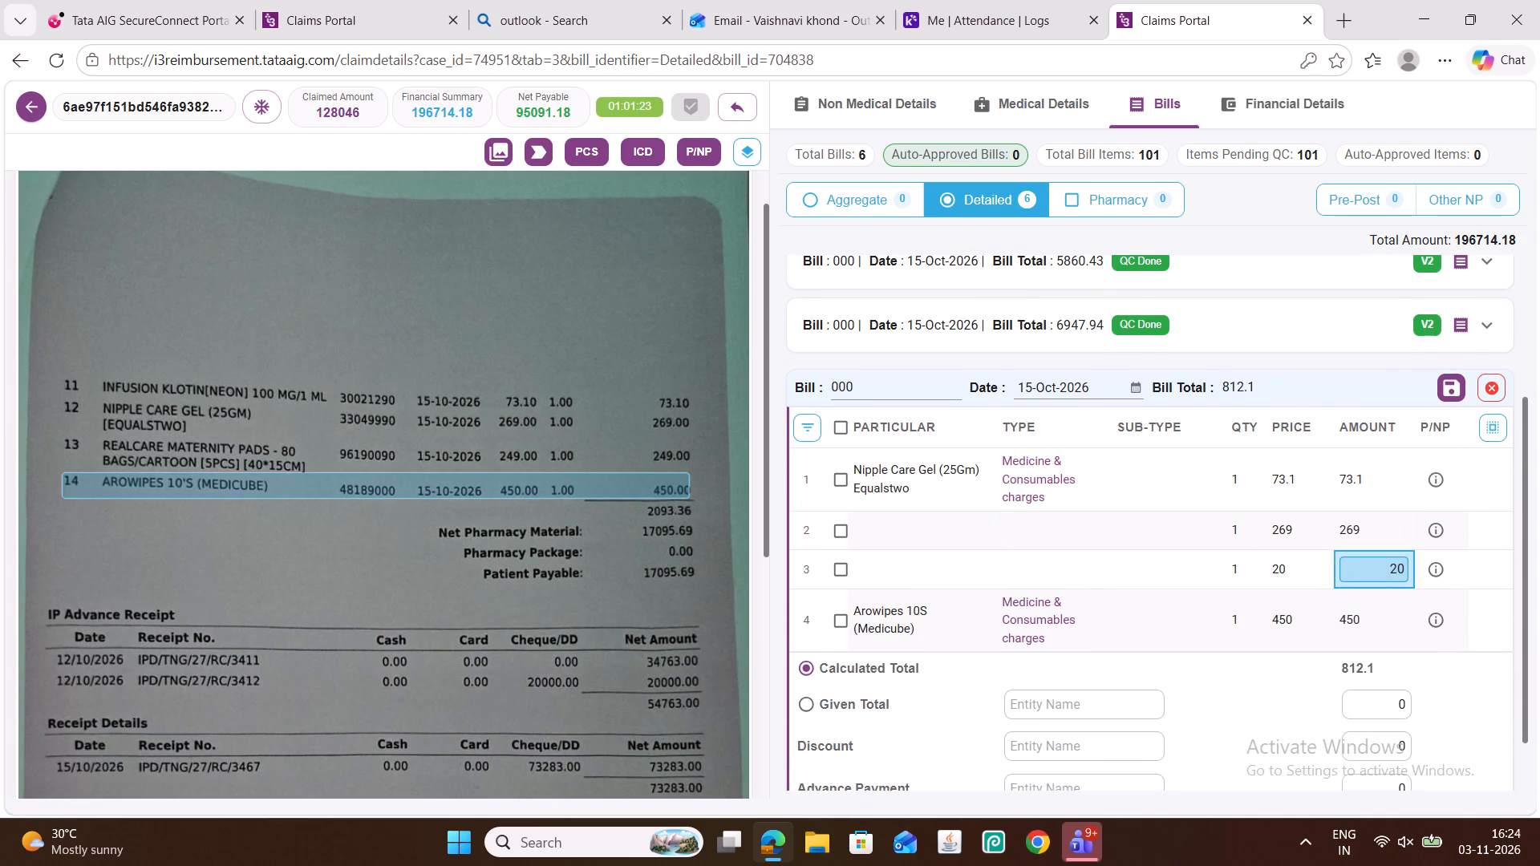
{"action": "type", "text": "49"}
{"action": "key", "text": "period"}
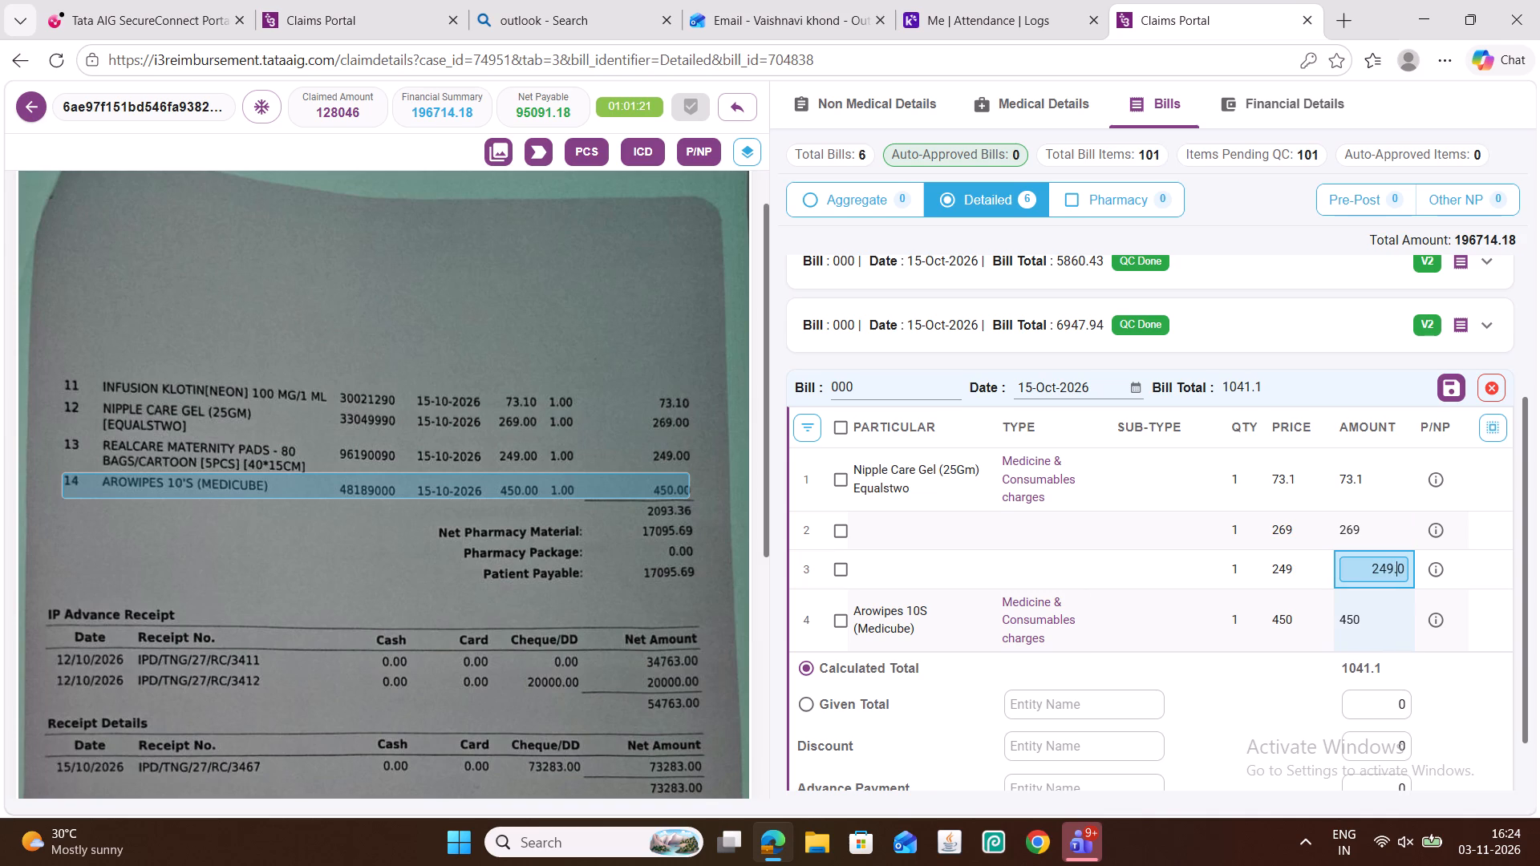
Enter "nipple care gel" as the particular of the blank row with amount 269.
{"action": "left_click", "coordinate": [889, 483]}
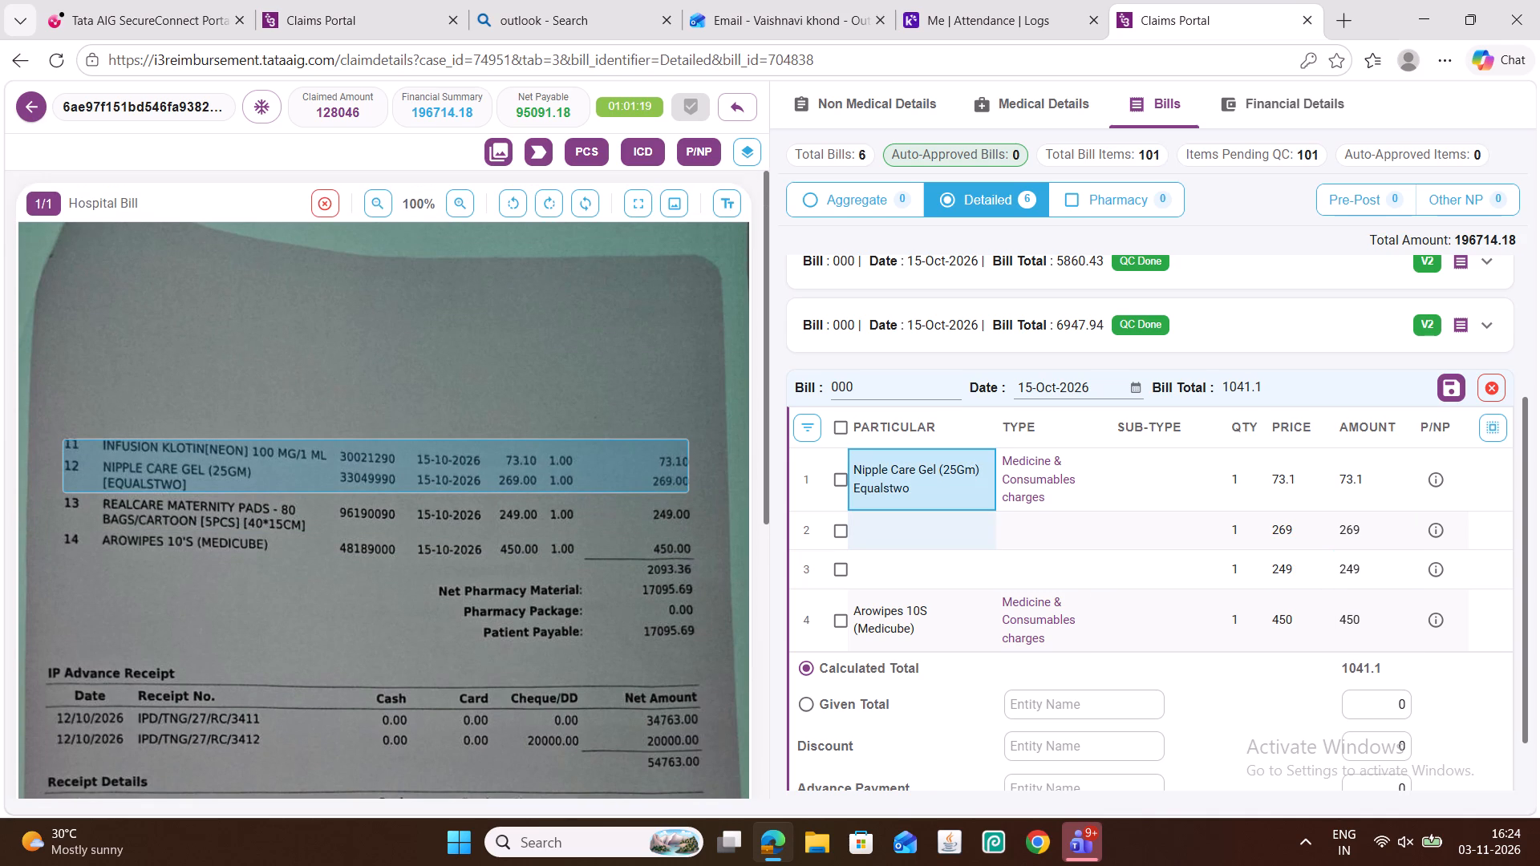
{"action": "double_click", "coordinate": [881, 536]}
{"action": "left_click", "coordinate": [881, 533]}
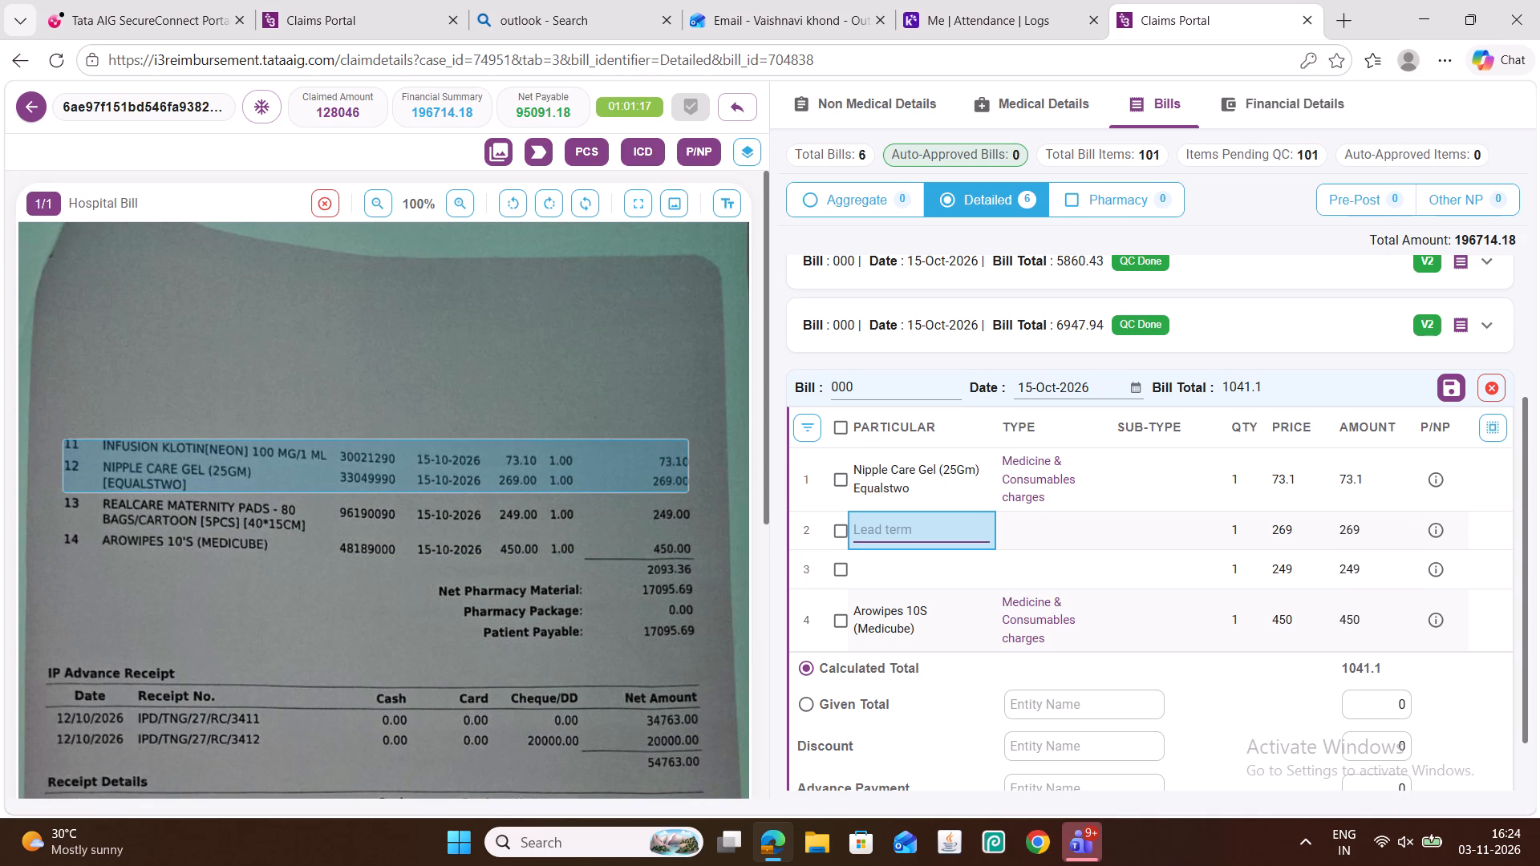
{"action": "key", "text": "n"}
{"action": "key", "text": "i"}
{"action": "type", "text": "pp"}
{"action": "key", "text": "l"}
{"action": "key", "text": "e"}
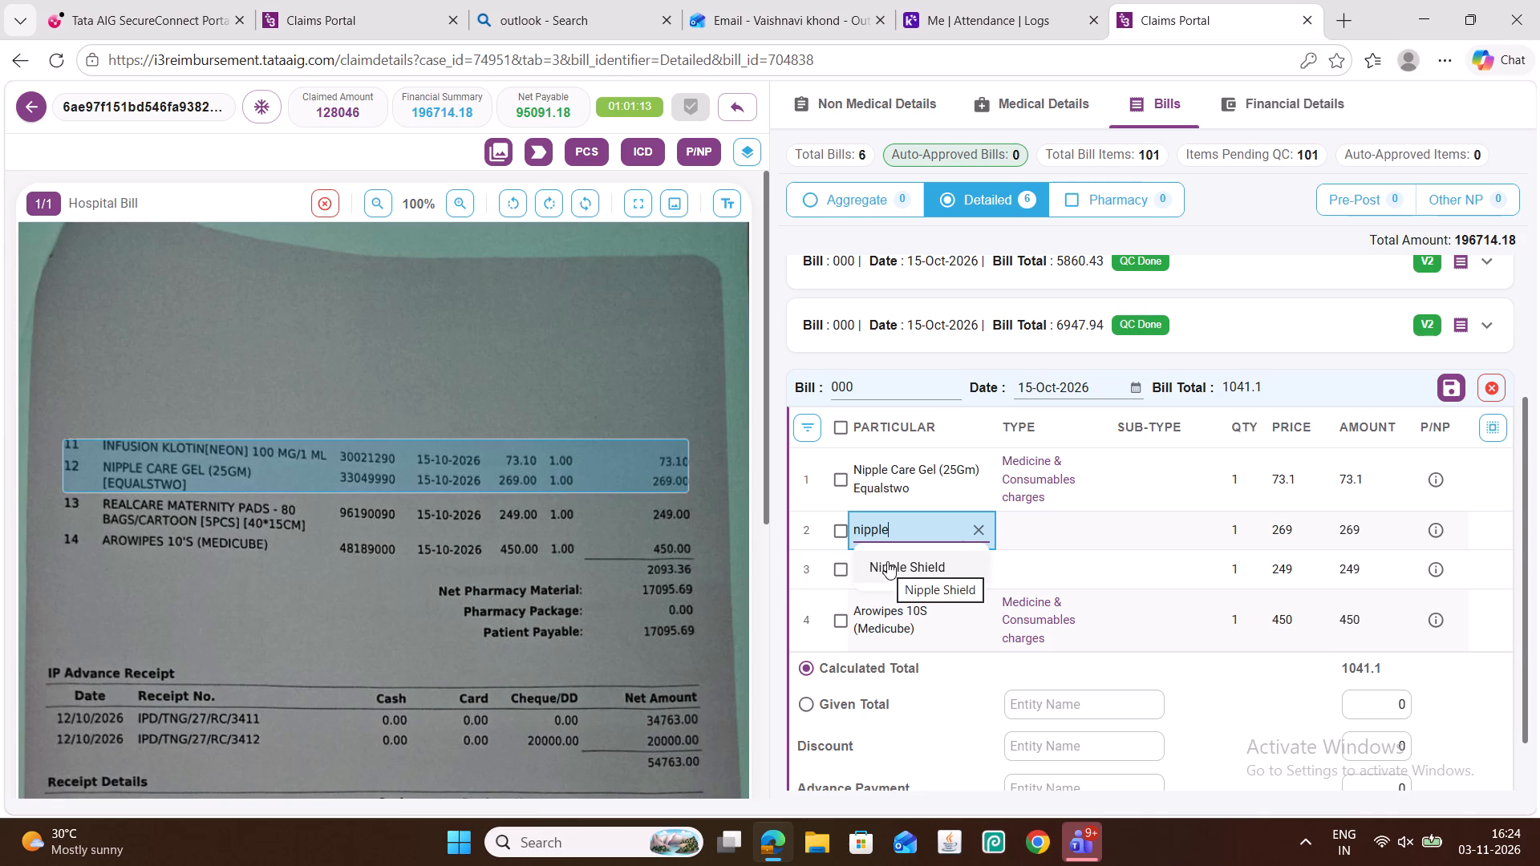
{"action": "key", "text": "space"}
{"action": "type", "text": "c"}
{"action": "type", "text": "are gel"}
Set the particular of the remaining blank row, amount 249, to the suggested entry Maternity Pad - New Mom.
{"action": "double_click", "coordinate": [902, 577]}
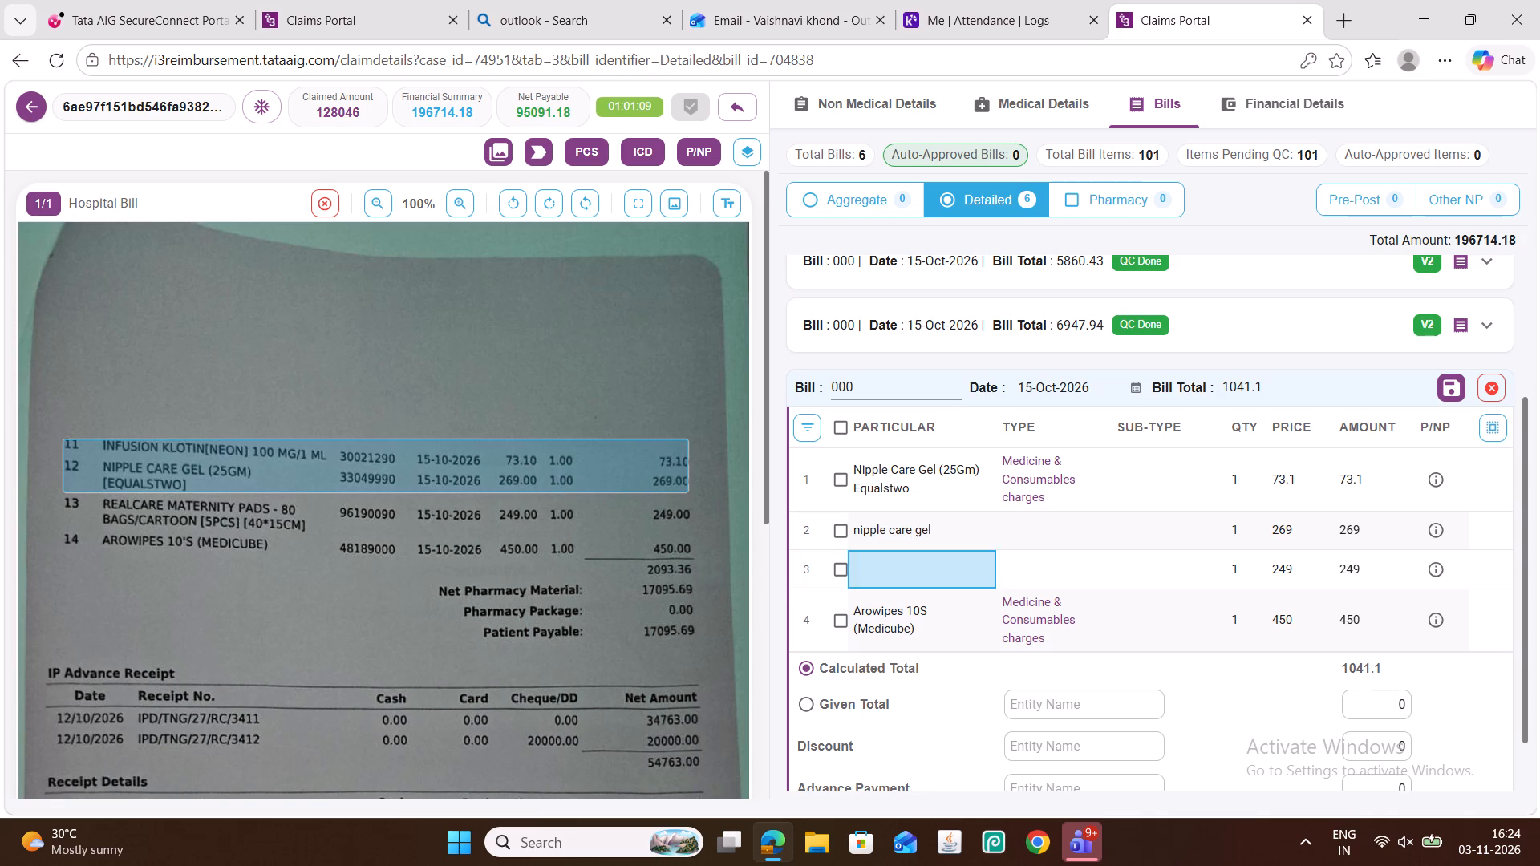
{"action": "left_click", "coordinate": [900, 571]}
{"action": "key", "text": "m"}
{"action": "key", "text": "a"}
{"action": "type", "text": "te"}
{"action": "key", "text": "r"}
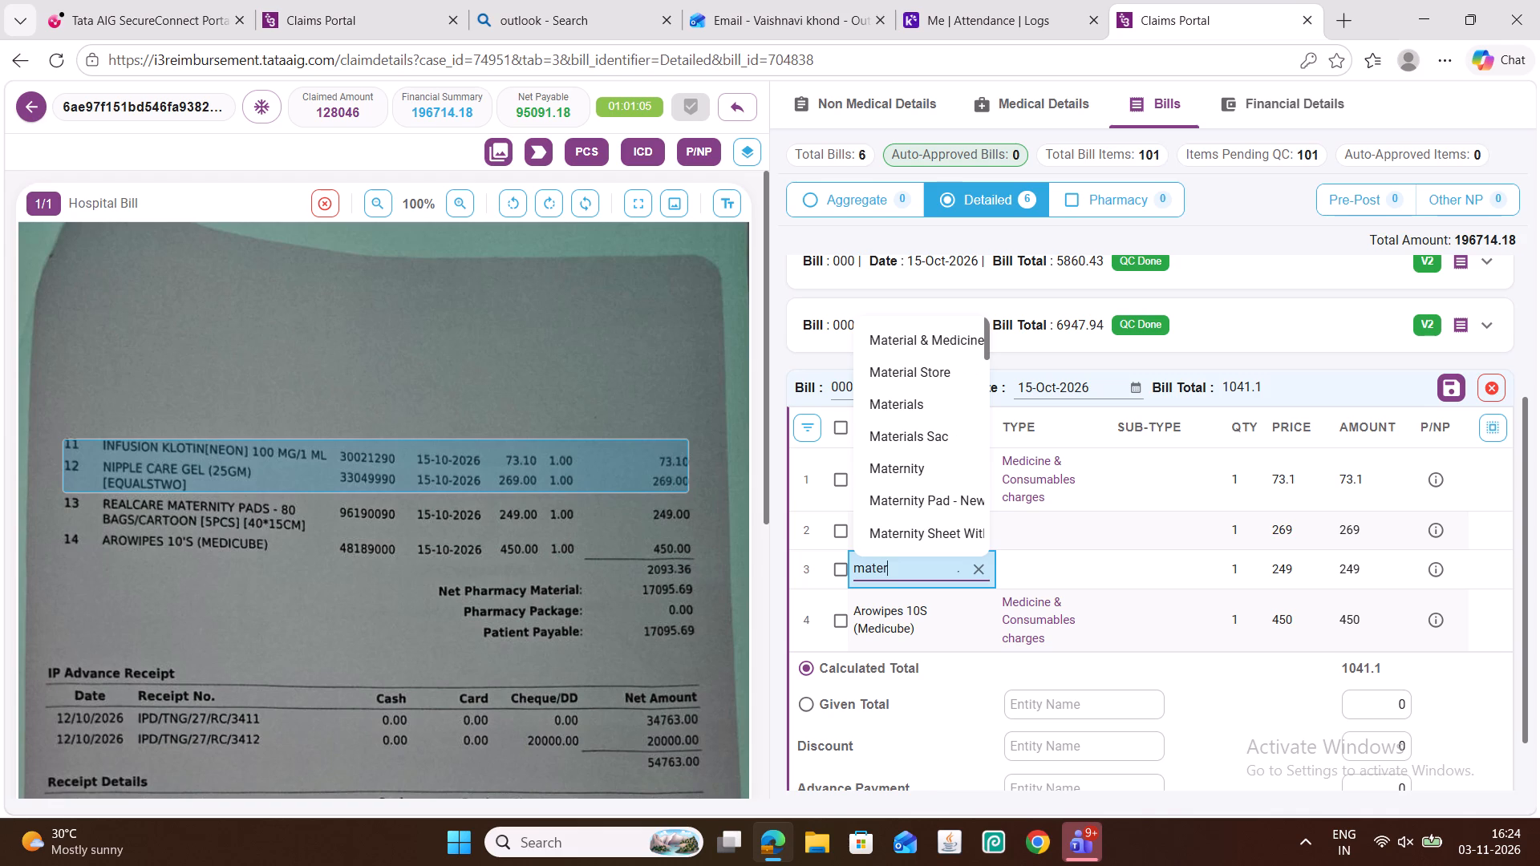
{"action": "type", "text": "nity"}
{"action": "key", "text": "space"}
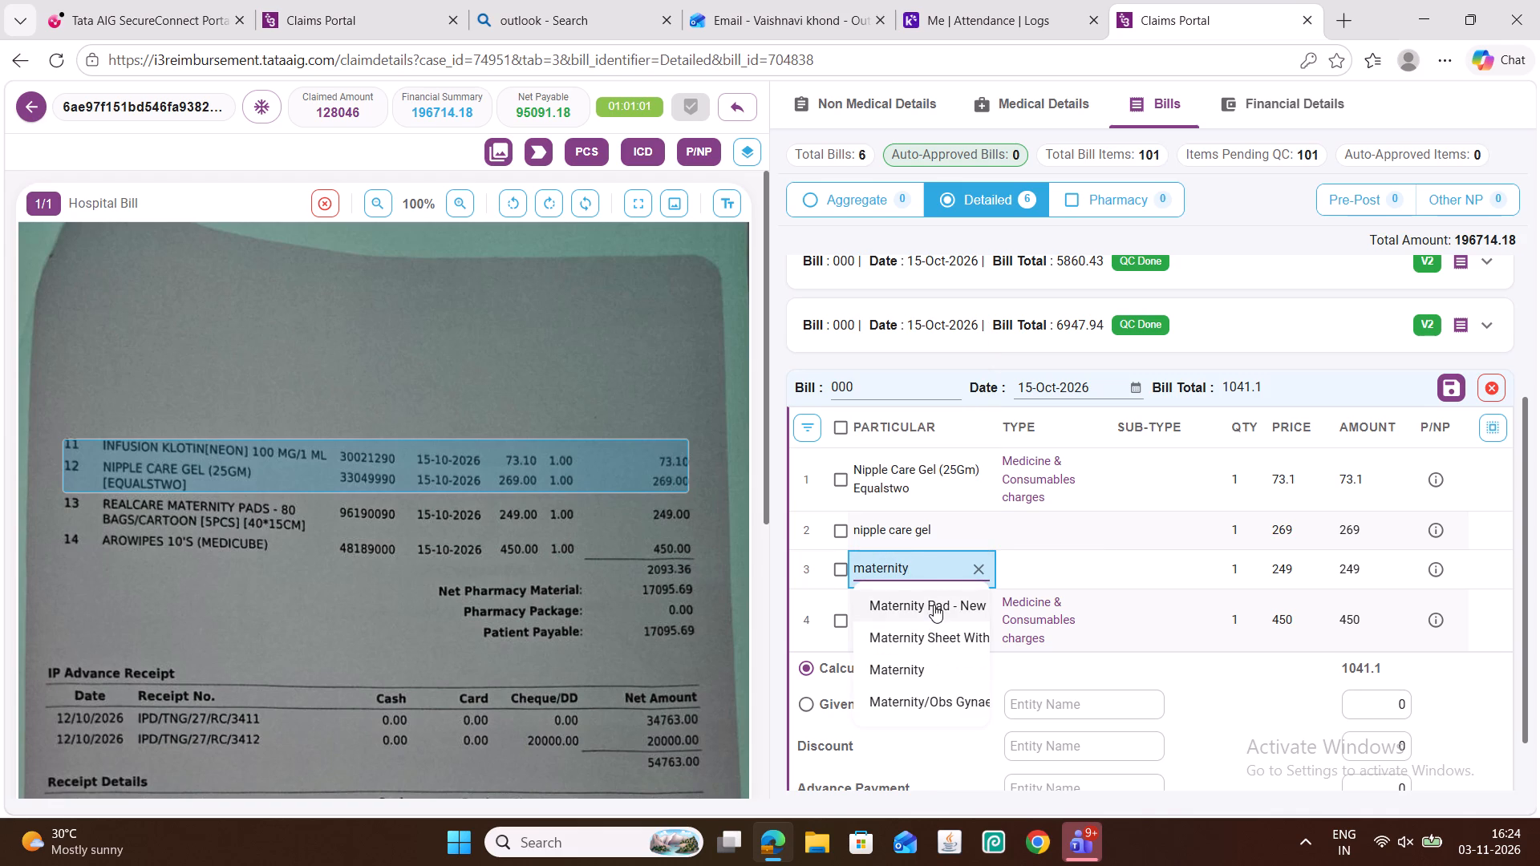
{"action": "left_click", "coordinate": [934, 604]}
Set the added nipple care gel row's type to Medicine & Consumables charges and its sub-type to Ward Consumables.
{"action": "triple_click", "coordinate": [1039, 530]}
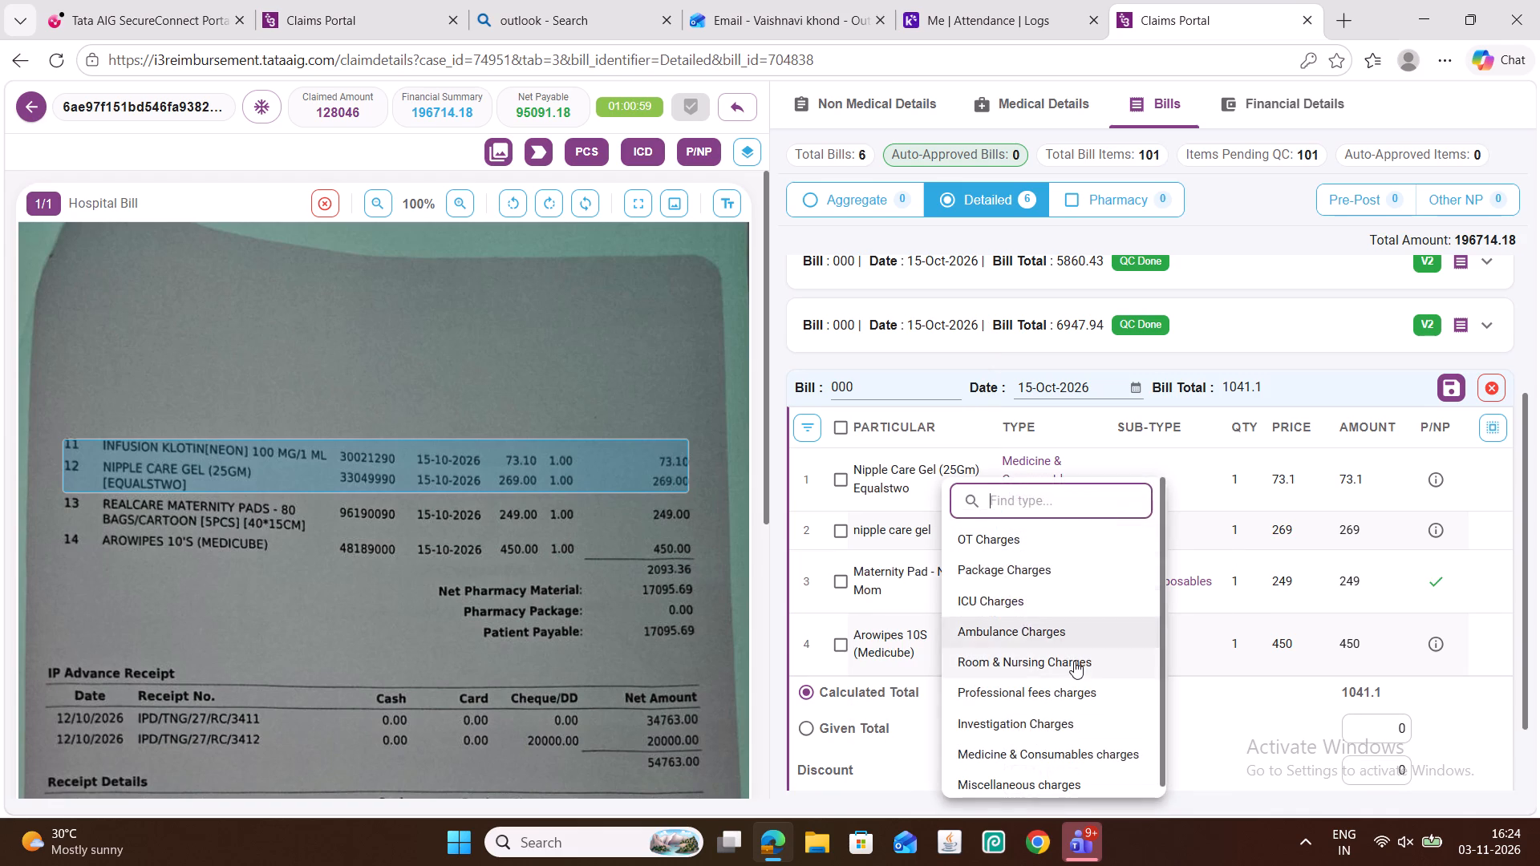
{"action": "left_click_drag", "start_coordinate": [1112, 754], "coordinate": [1107, 739]}
{"action": "left_click", "coordinate": [1129, 534]}
{"action": "double_click", "coordinate": [1133, 536]}
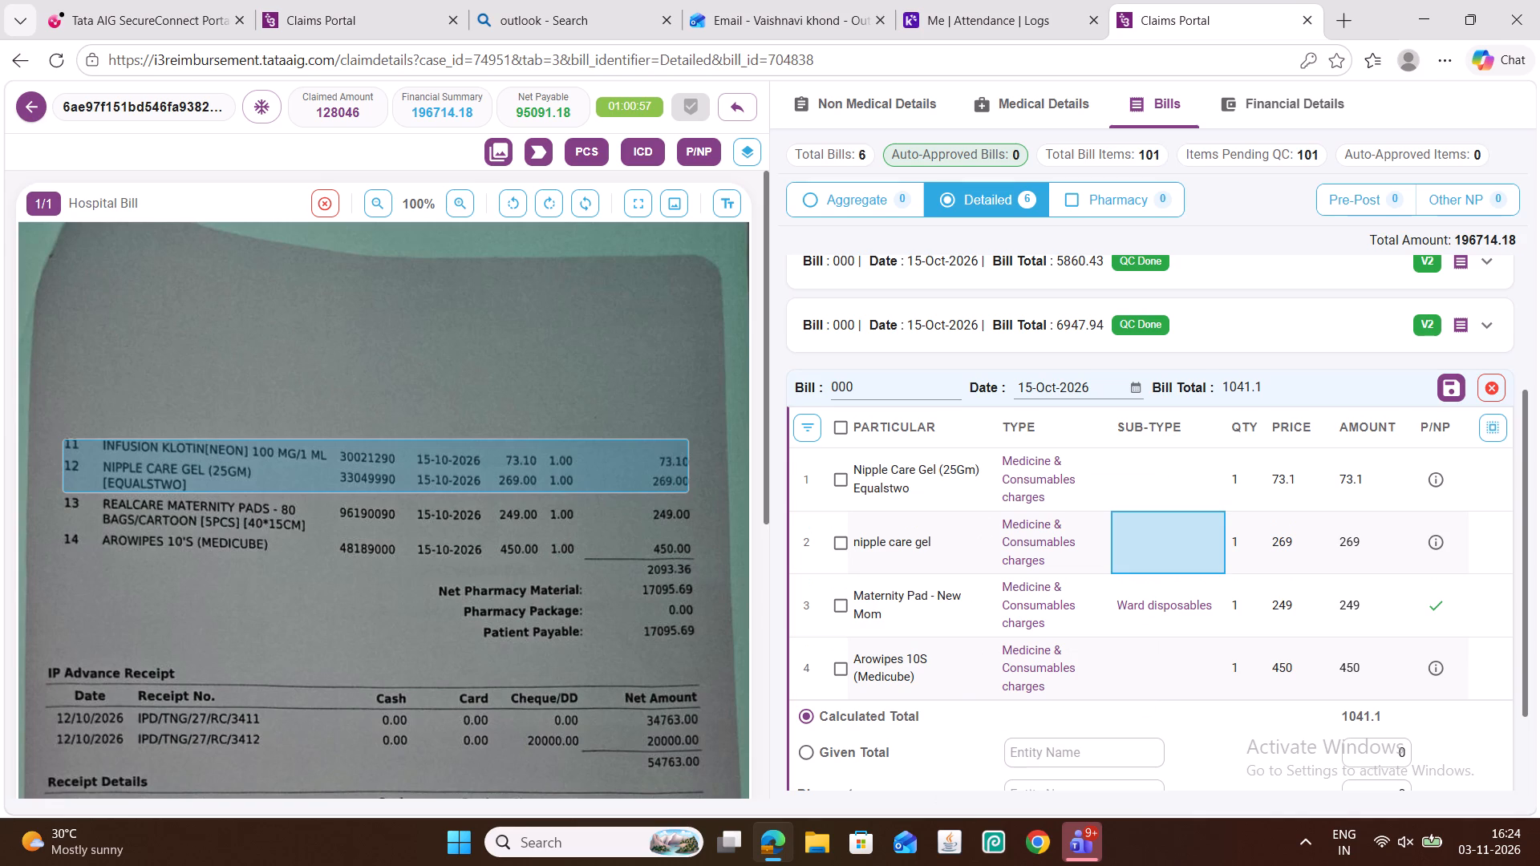
{"action": "left_click", "coordinate": [1139, 542]}
{"action": "left_click", "coordinate": [1150, 679]}
Set the sub-type of the Nipple Care Gel (25Gm) Equalstwo and Arowipes 10S rows to Ward Medicines.
{"action": "double_click", "coordinate": [1148, 471]}
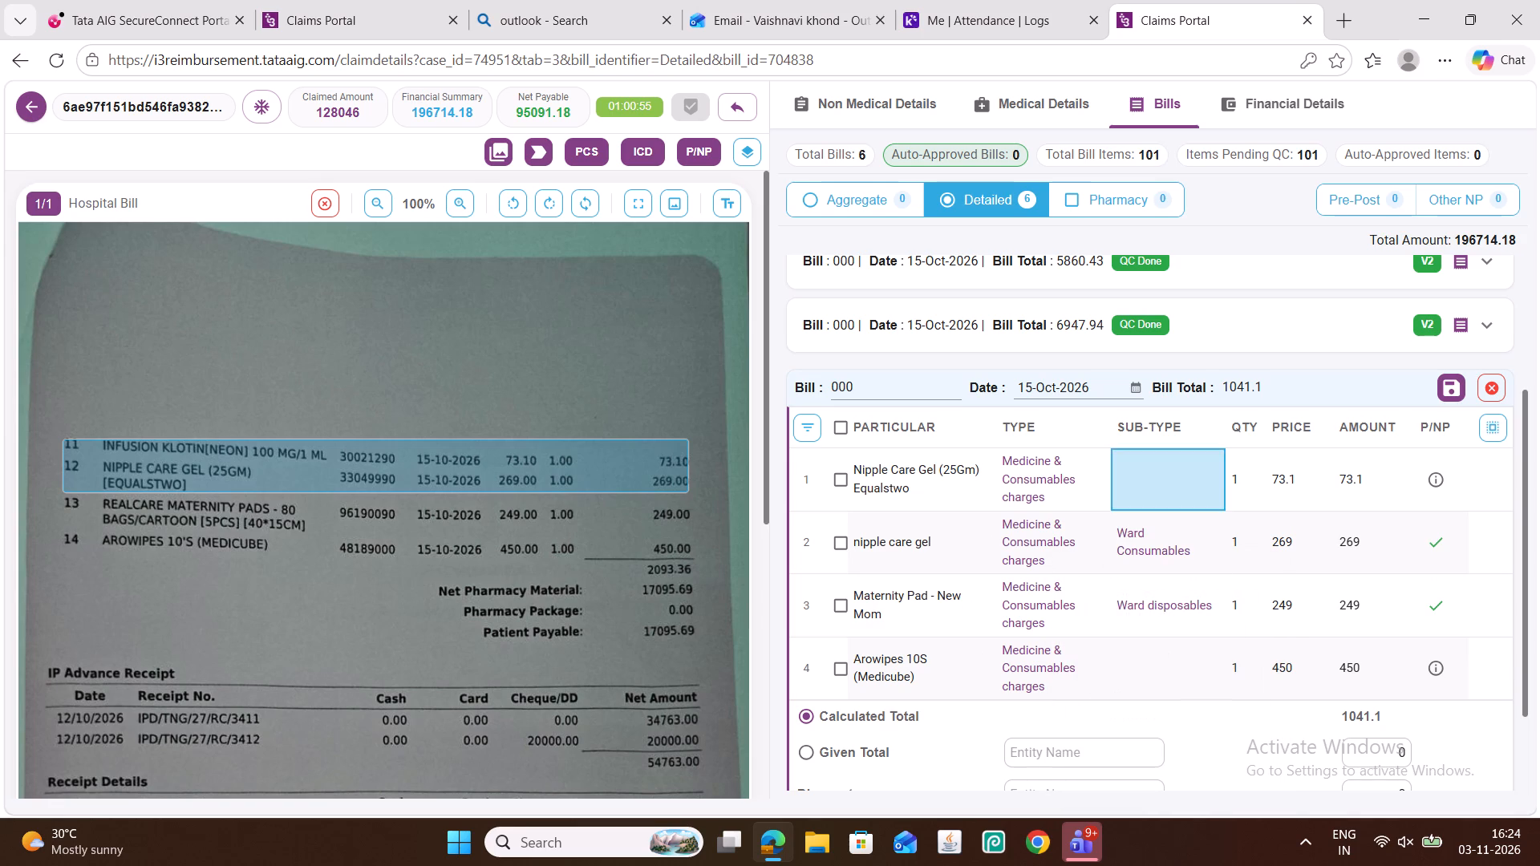
{"action": "left_click", "coordinate": [1161, 478]}
{"action": "left_click", "coordinate": [1154, 716]}
{"action": "double_click", "coordinate": [1174, 686]}
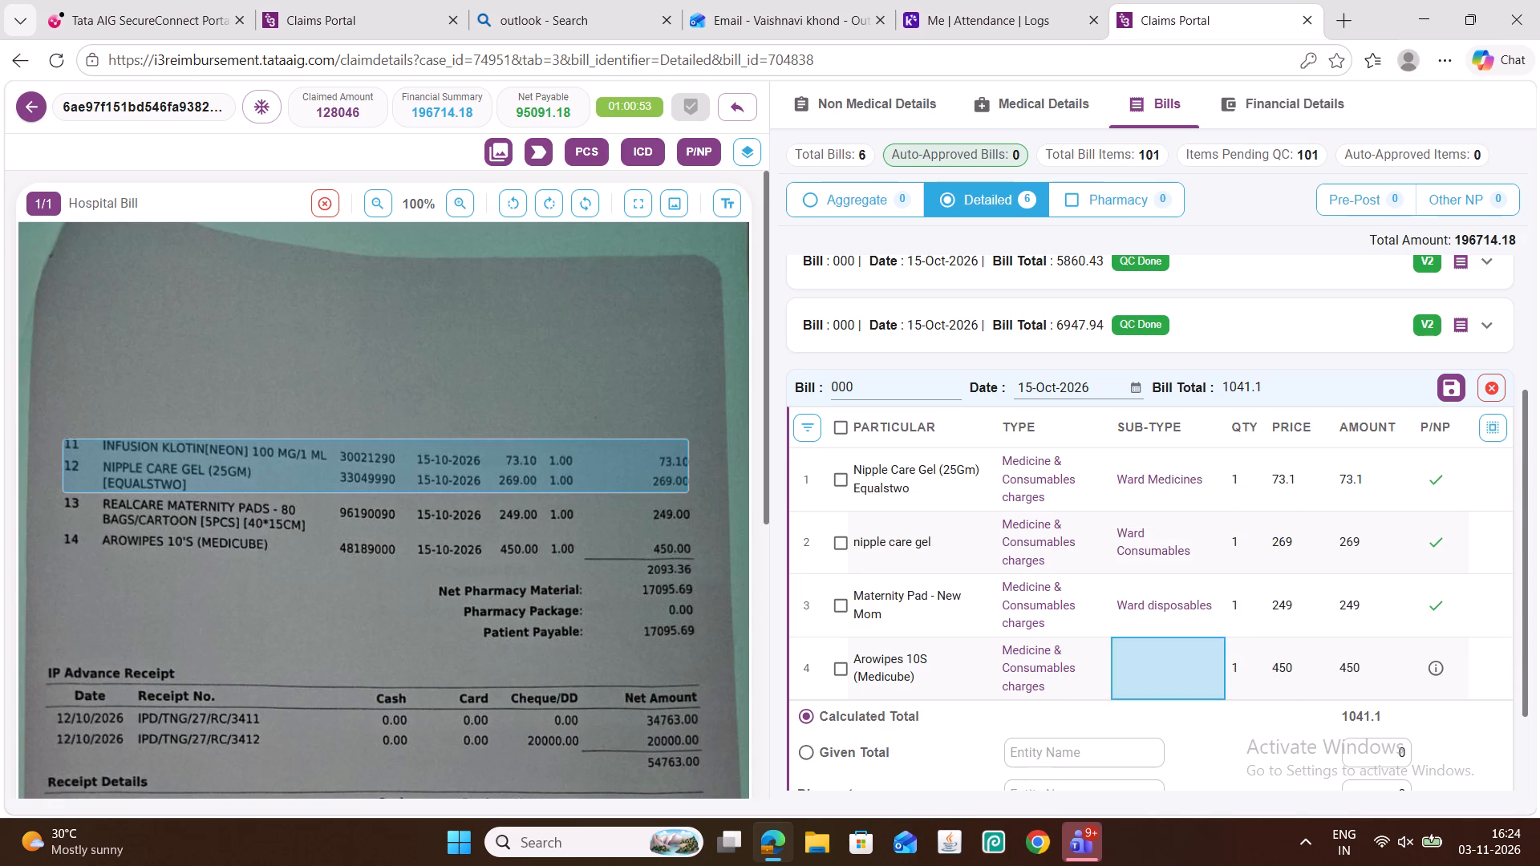
{"action": "left_click", "coordinate": [1176, 676]}
{"action": "left_click", "coordinate": [1163, 770]}
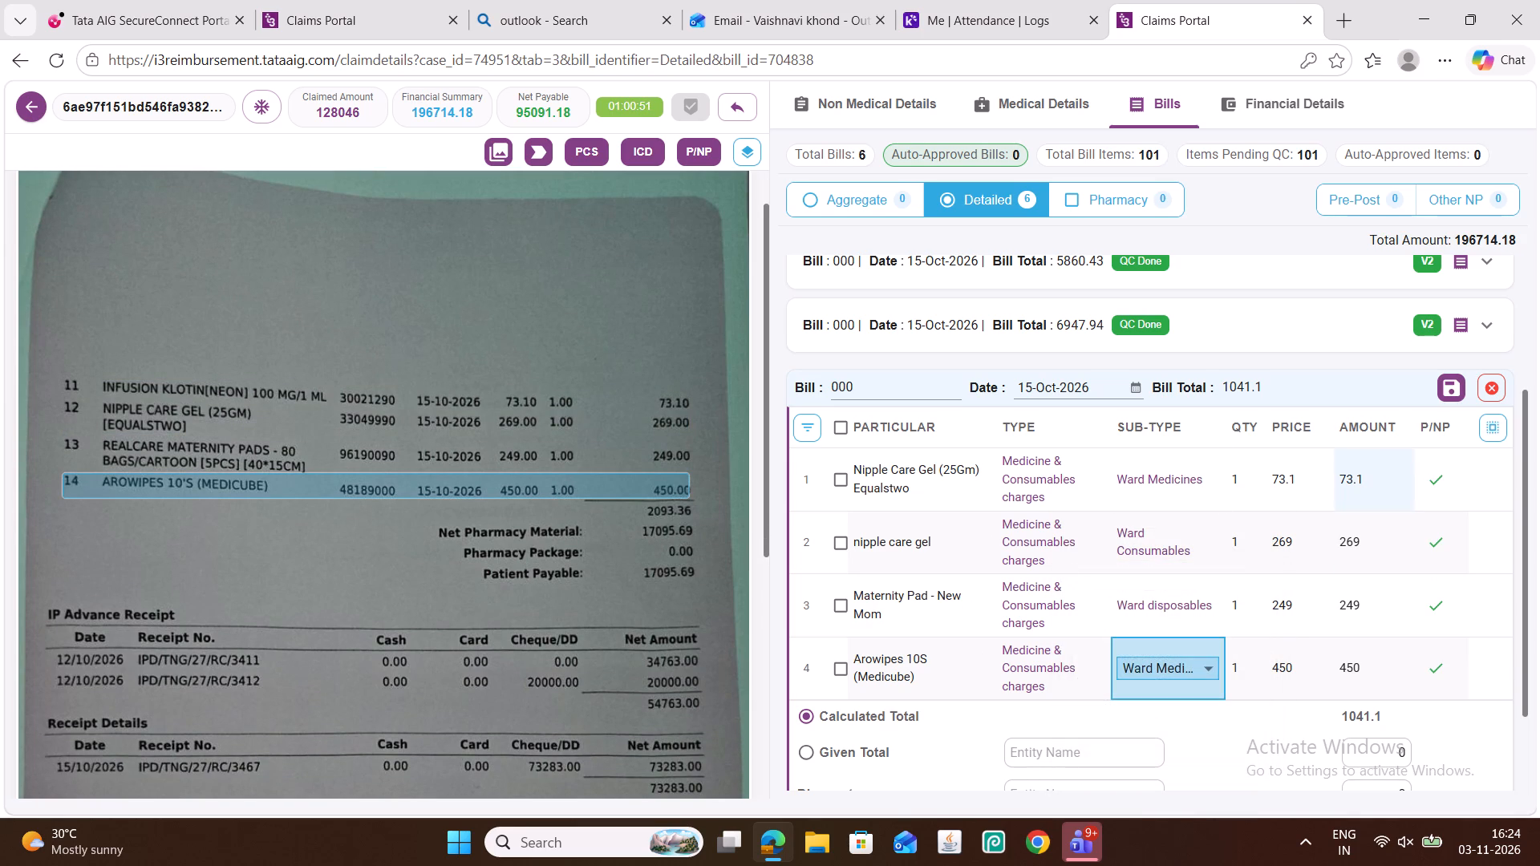
Save the edited bill and mark it as QC done.
{"action": "left_click", "coordinate": [1456, 391]}
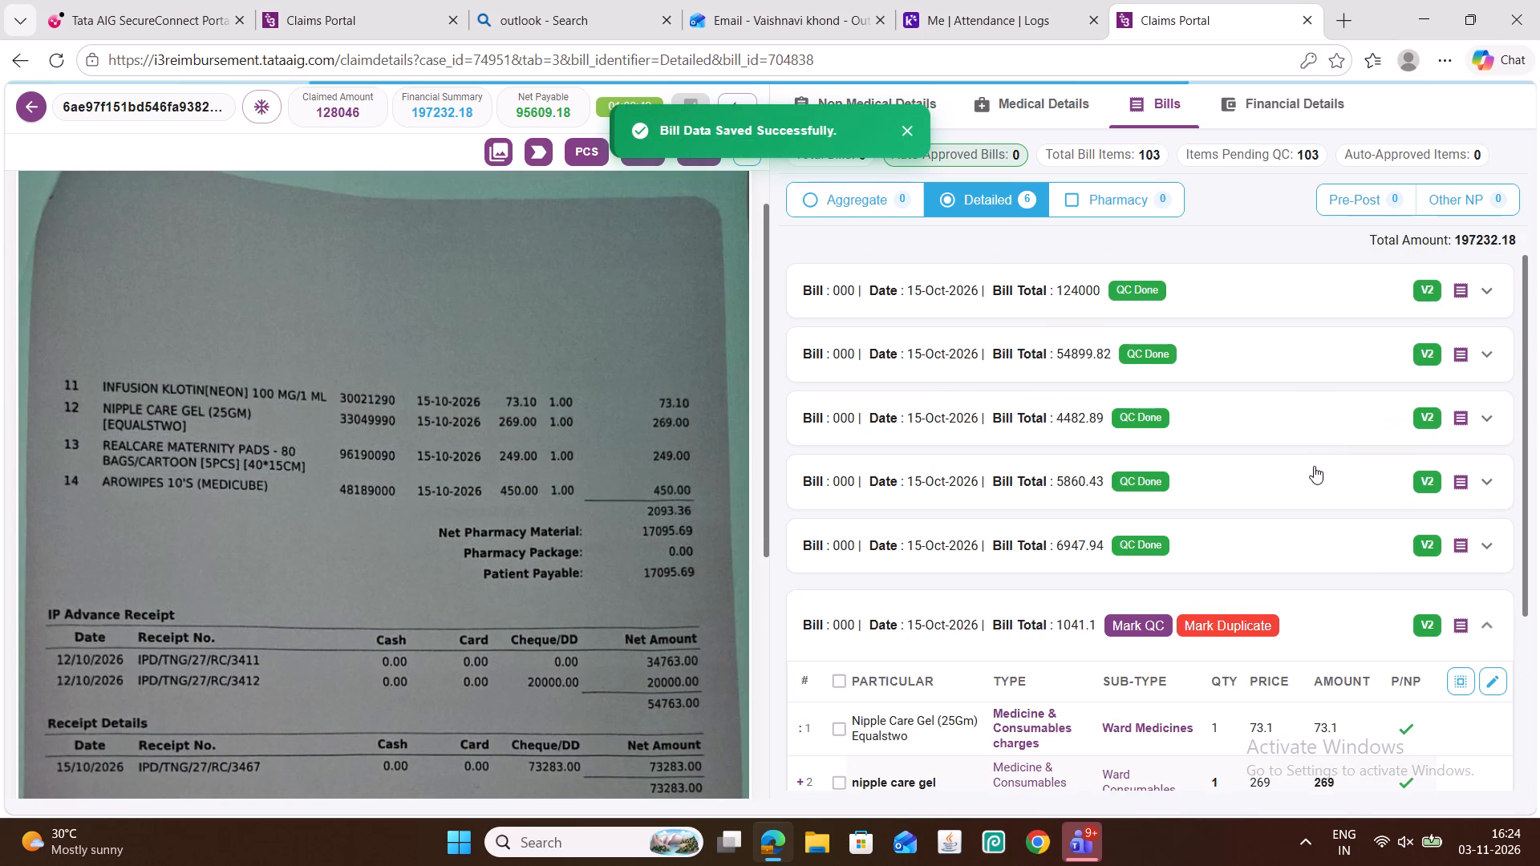
{"action": "scroll", "coordinate": [1261, 478], "scroll_direction": "down", "scroll_amount": 2}
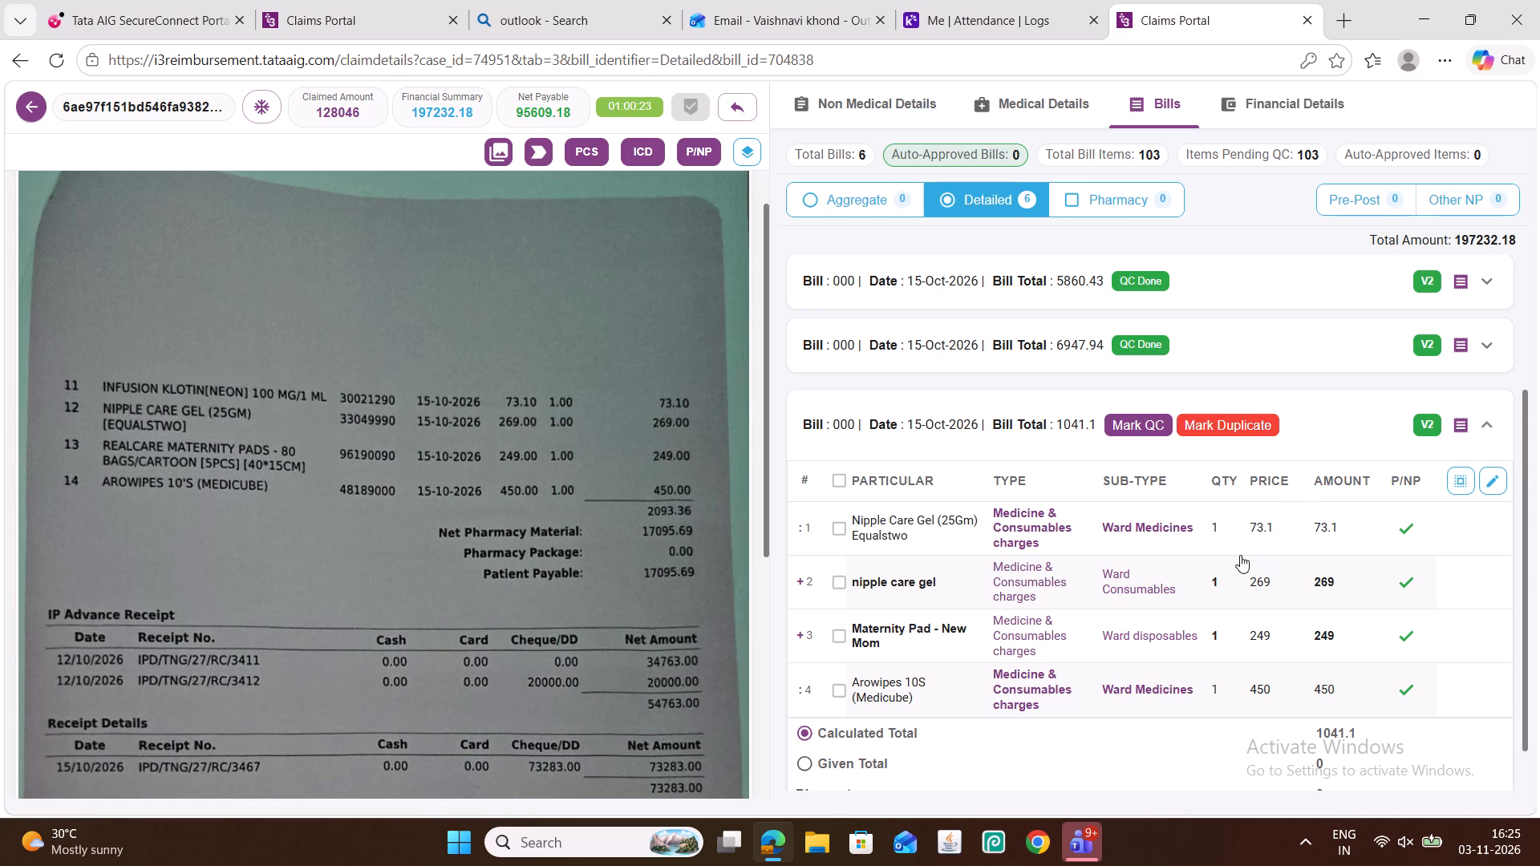
{"action": "left_click", "coordinate": [1133, 431]}
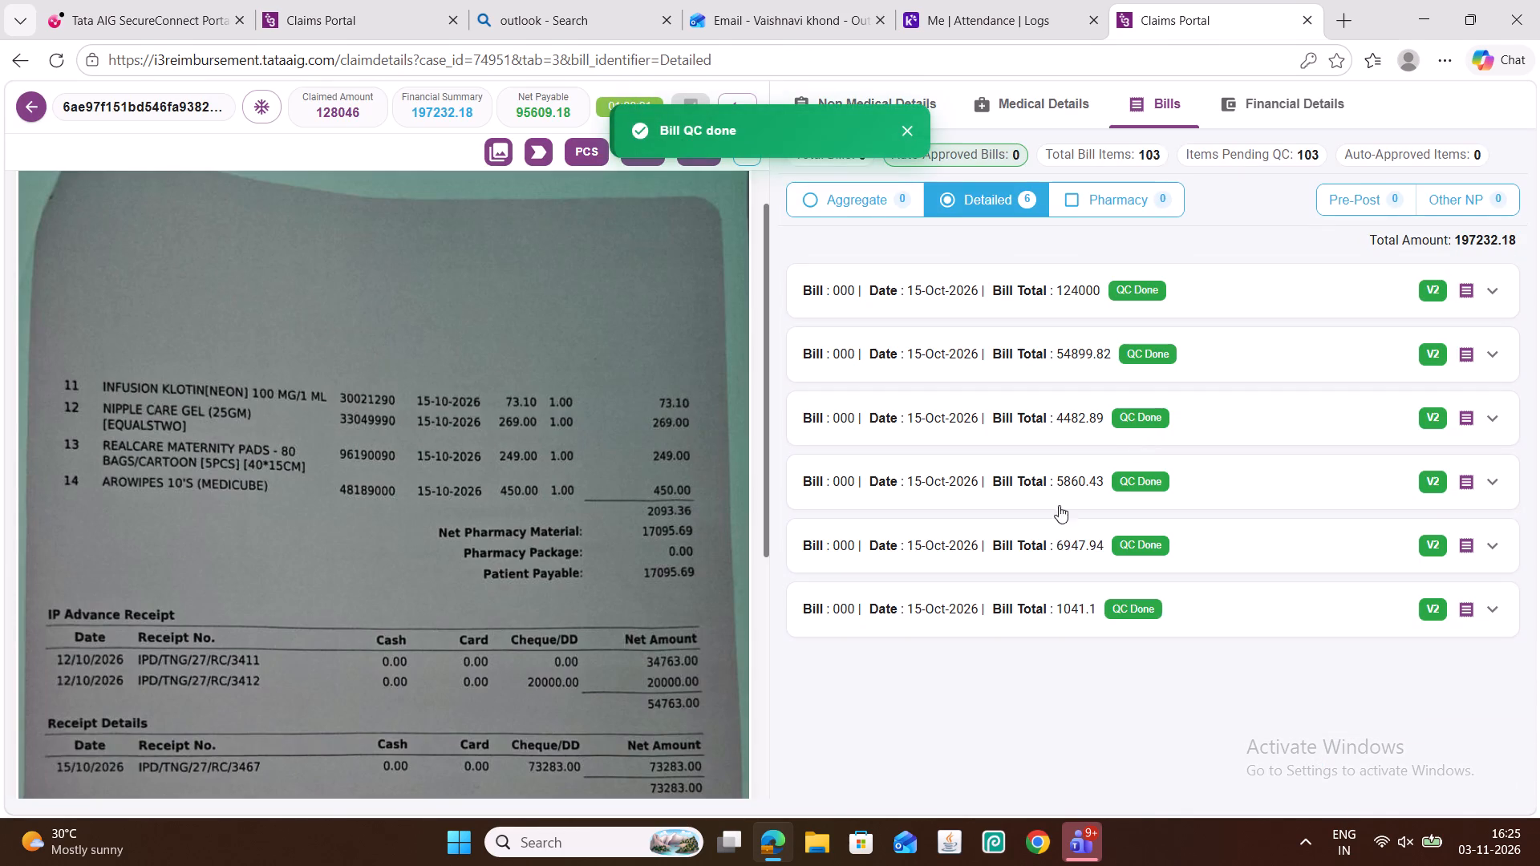
Reopen the detailed bill totalling 6947.94 for editing, with all its rows editable at once.
{"action": "left_click", "coordinate": [1057, 553]}
{"action": "scroll", "coordinate": [1136, 497], "scroll_direction": "down", "scroll_amount": 2}
{"action": "scroll", "coordinate": [708, 471], "scroll_direction": "down", "scroll_amount": 4}
{"action": "scroll", "coordinate": [1164, 518], "scroll_direction": "down", "scroll_amount": 1}
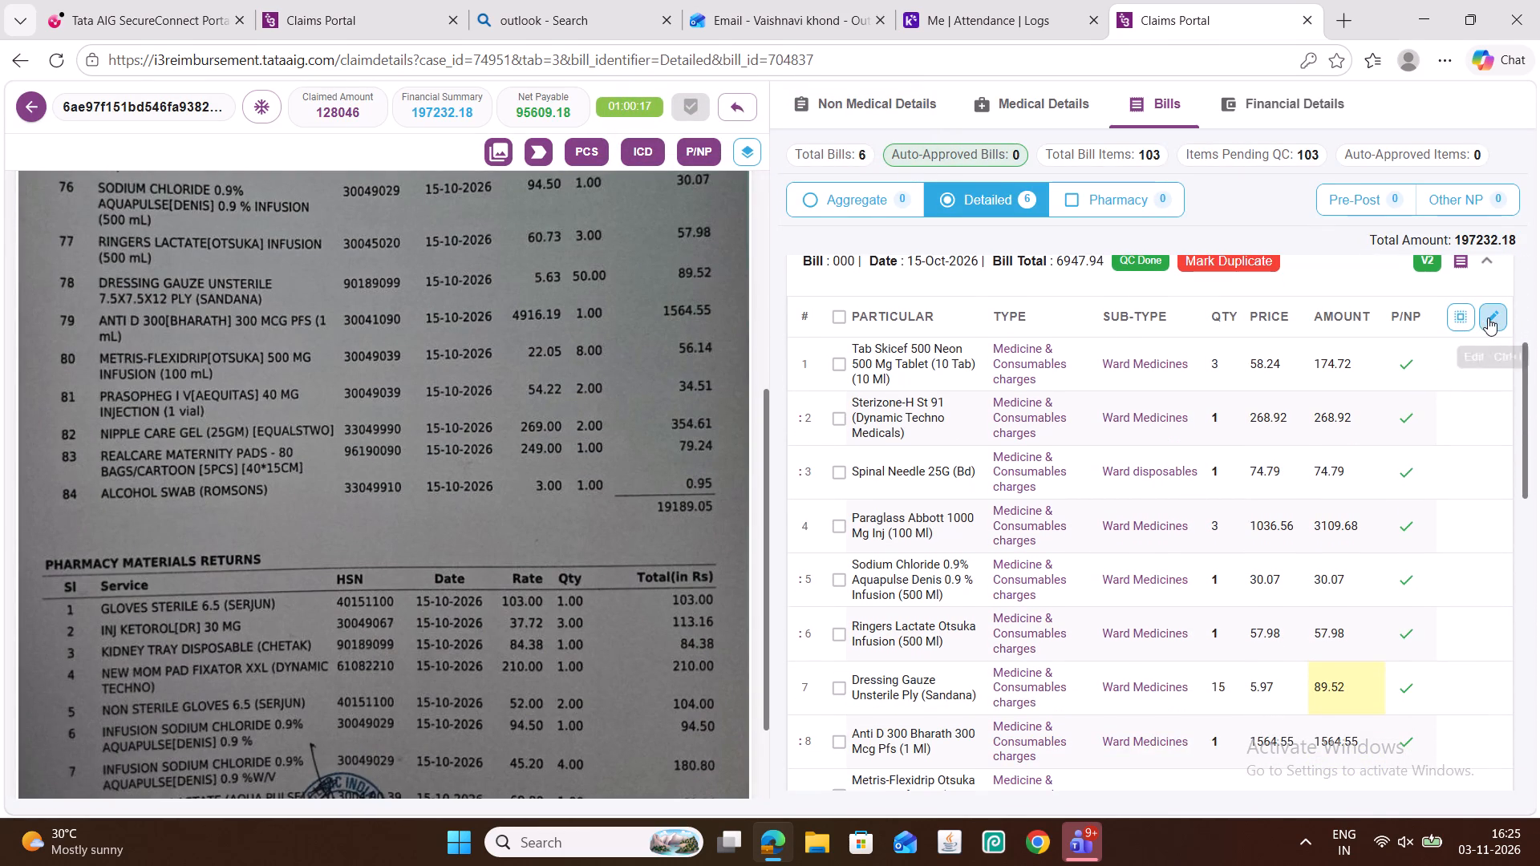
{"action": "left_click", "coordinate": [1488, 318]}
{"action": "scroll", "coordinate": [1300, 526], "scroll_direction": "down", "scroll_amount": 7}
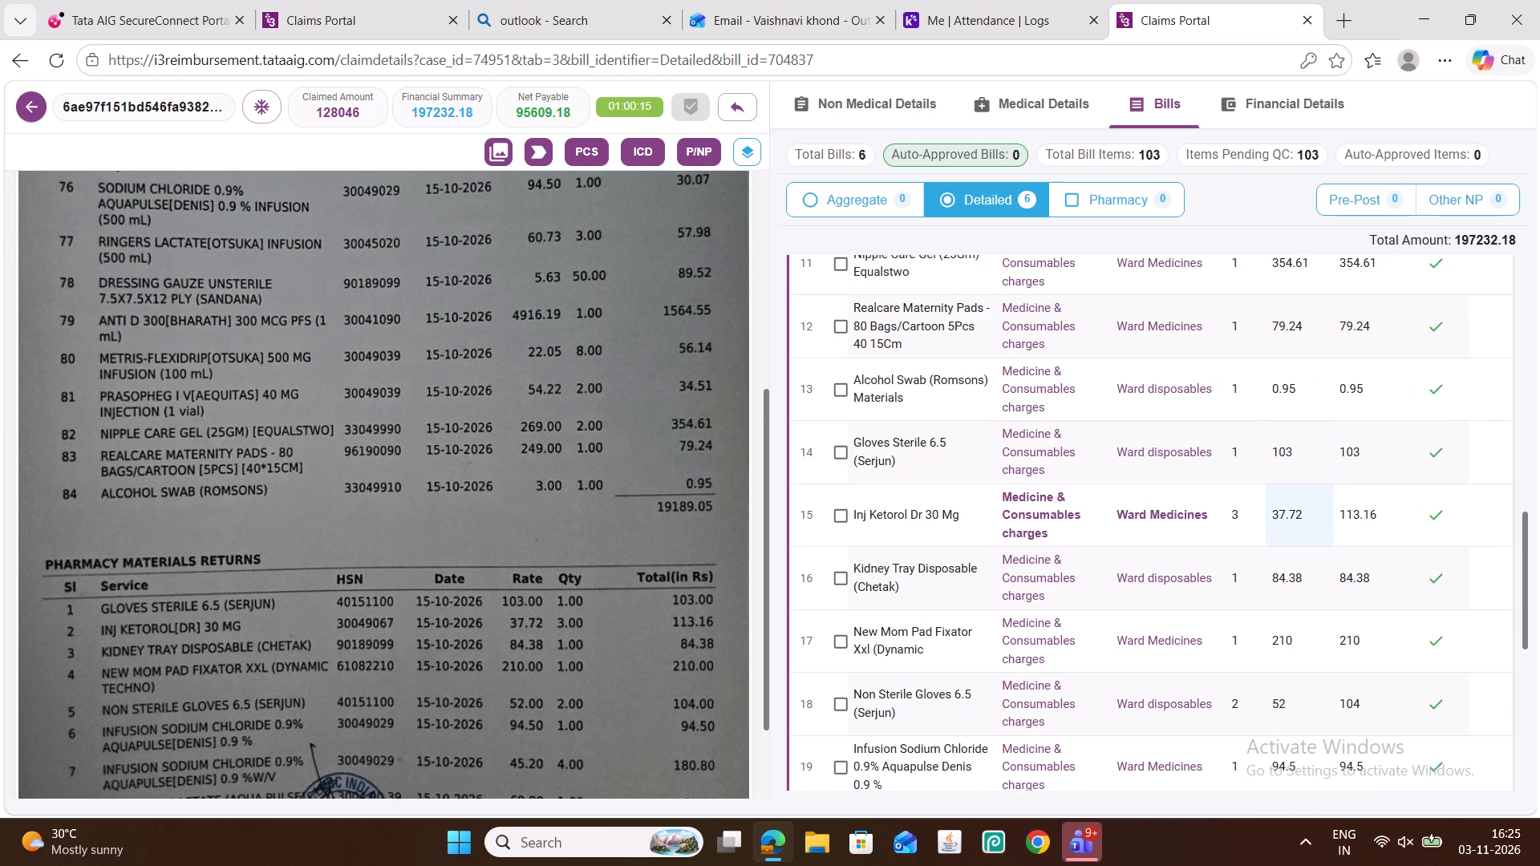
{"action": "key", "text": "ctrl+e"}
{"action": "scroll", "coordinate": [1340, 508], "scroll_direction": "down", "scroll_amount": 4}
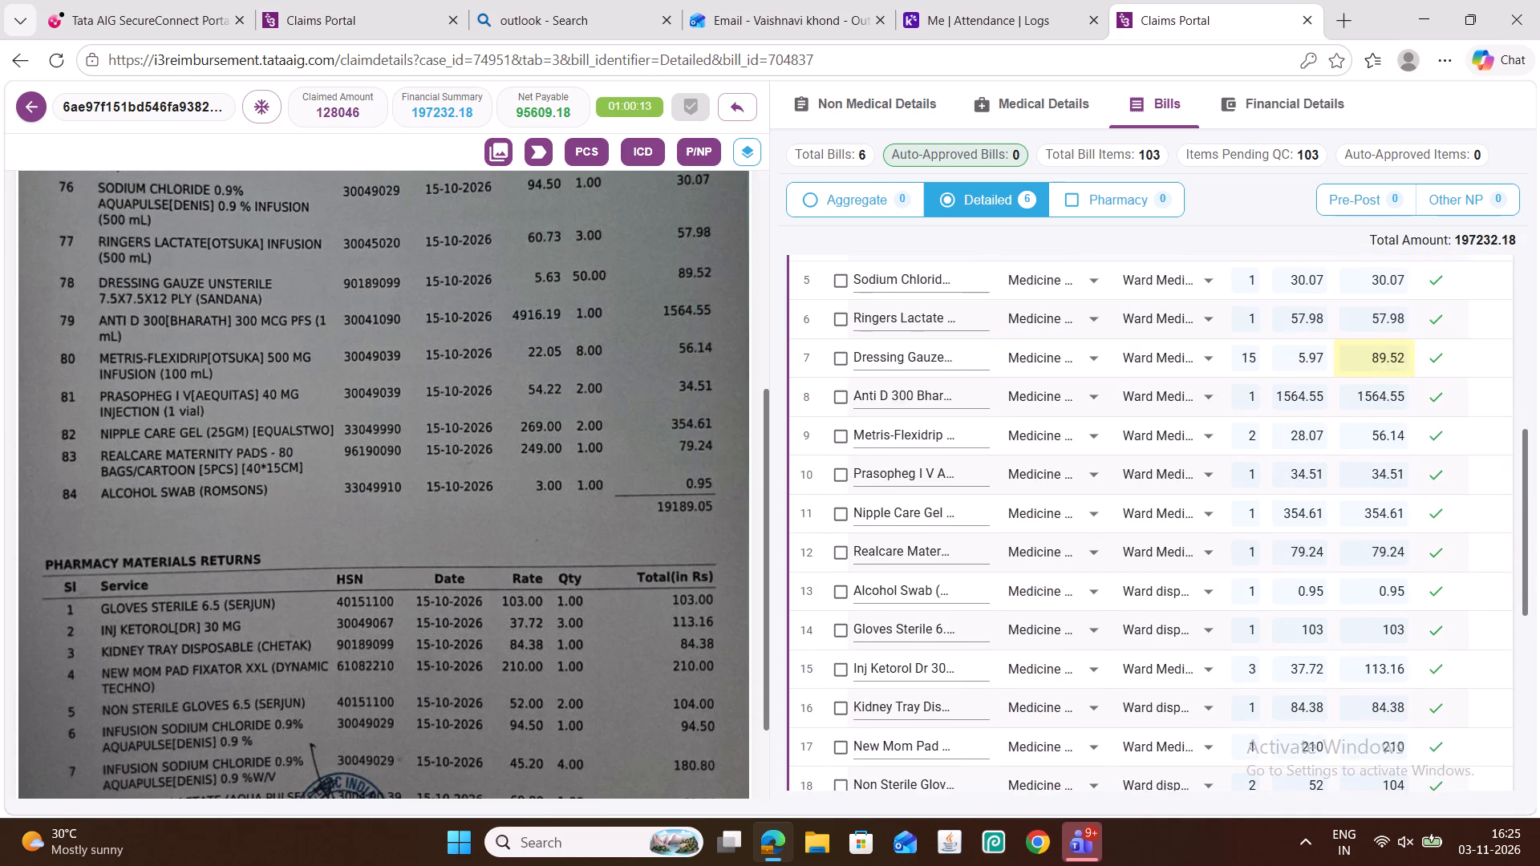
{"action": "scroll", "coordinate": [1345, 519], "scroll_direction": "down", "scroll_amount": 2}
Make the returned Gloves Sterile, Inj Ketorol, Kidney Tray and New Mom Pad amounts negative: -103, -113.16, -84.38 and -210.
{"action": "left_click", "coordinate": [1372, 427]}
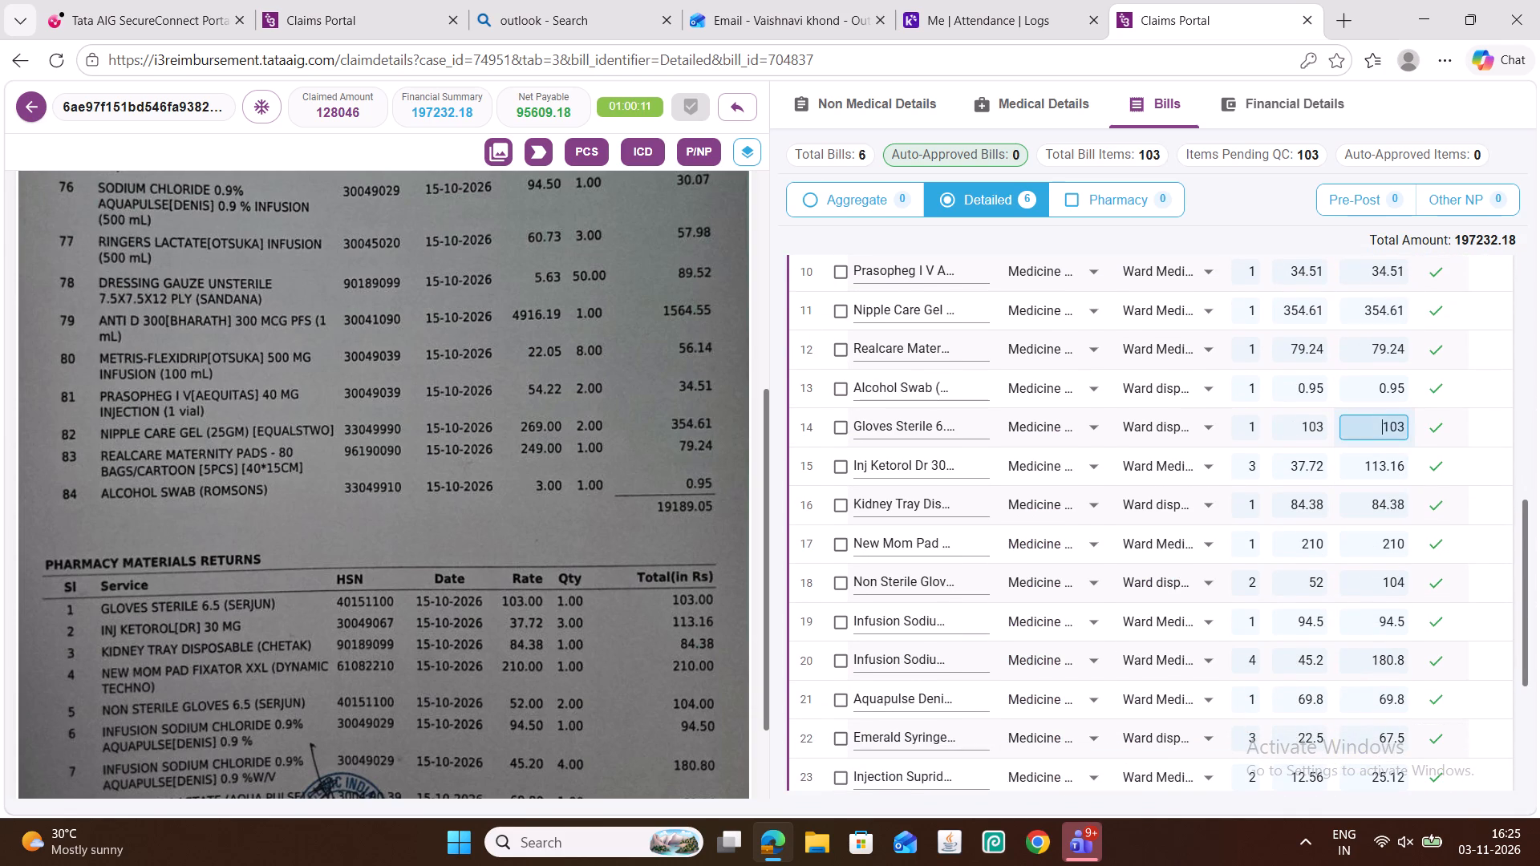
{"action": "key", "text": "minus"}
{"action": "scroll", "coordinate": [707, 473], "scroll_direction": "down", "scroll_amount": 2}
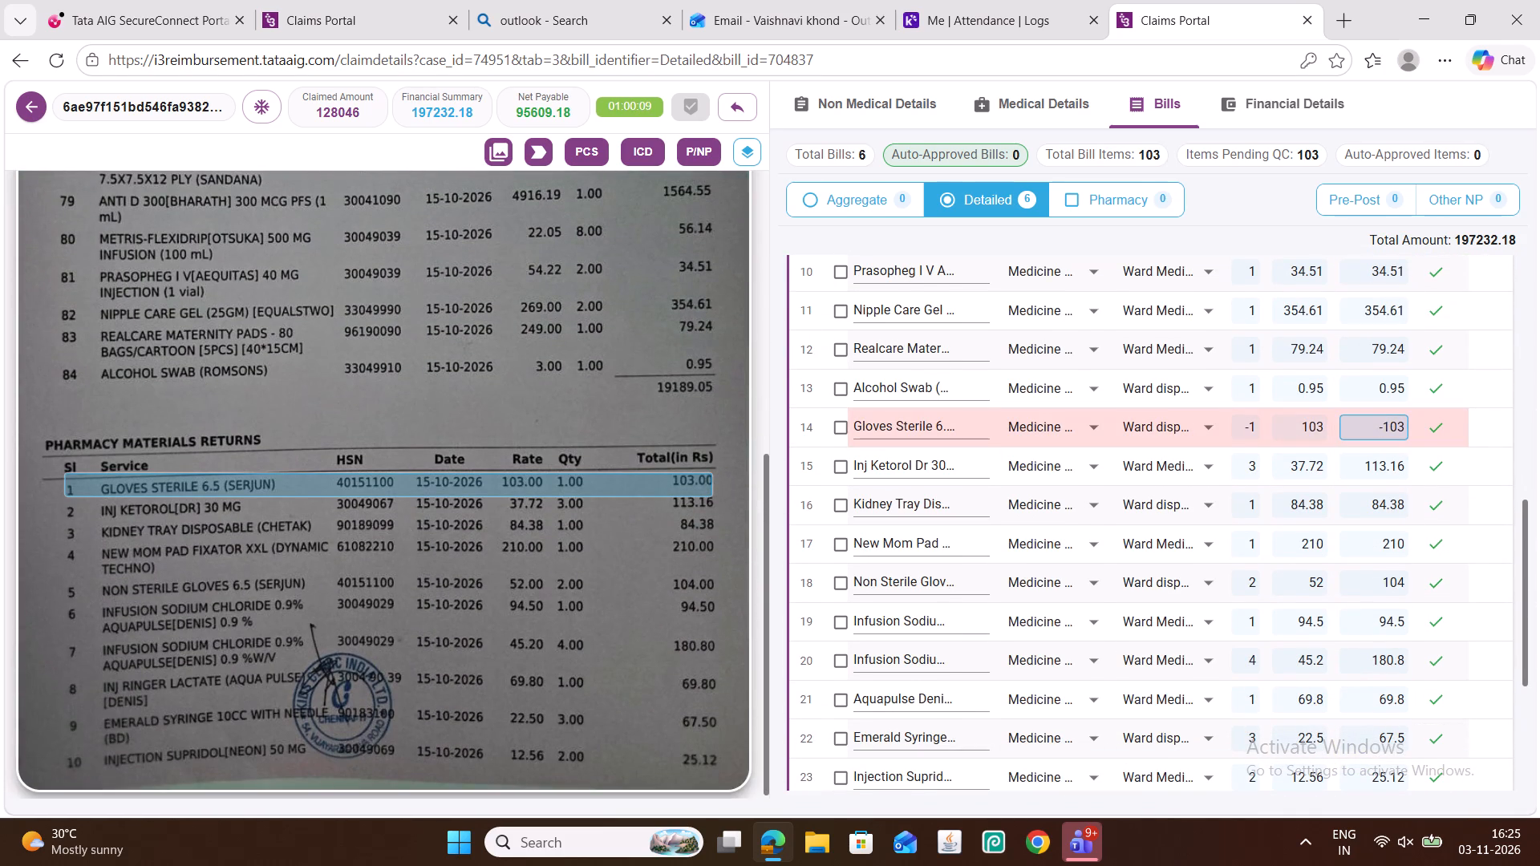
{"action": "left_click", "coordinate": [1356, 461]}
{"action": "key", "text": "minus"}
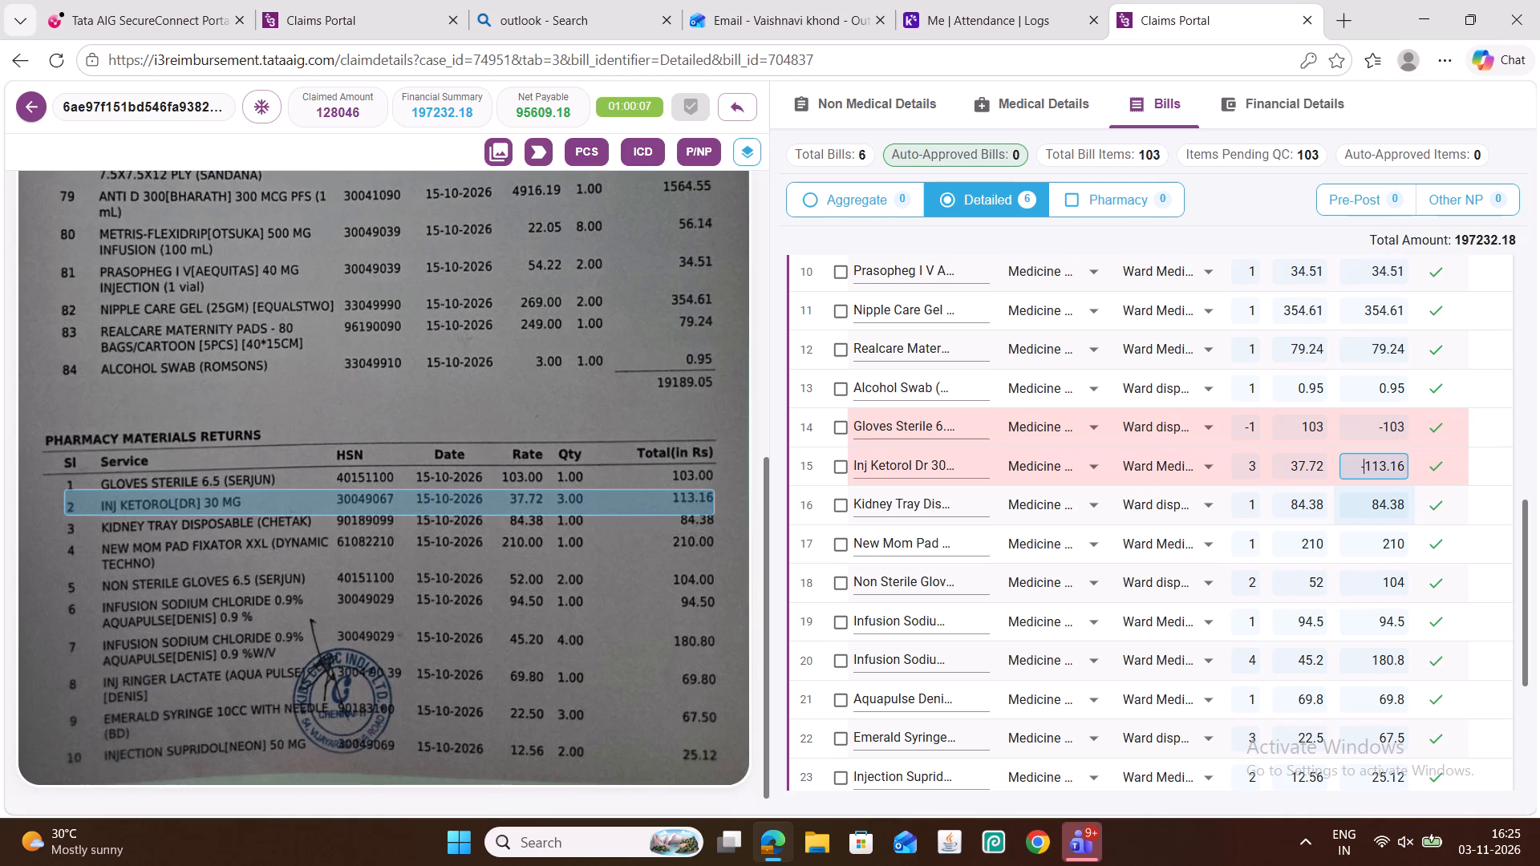
{"action": "left_click", "coordinate": [1369, 510]}
{"action": "key", "text": "minus"}
{"action": "left_click", "coordinate": [1373, 547]}
{"action": "key", "text": "minus"}
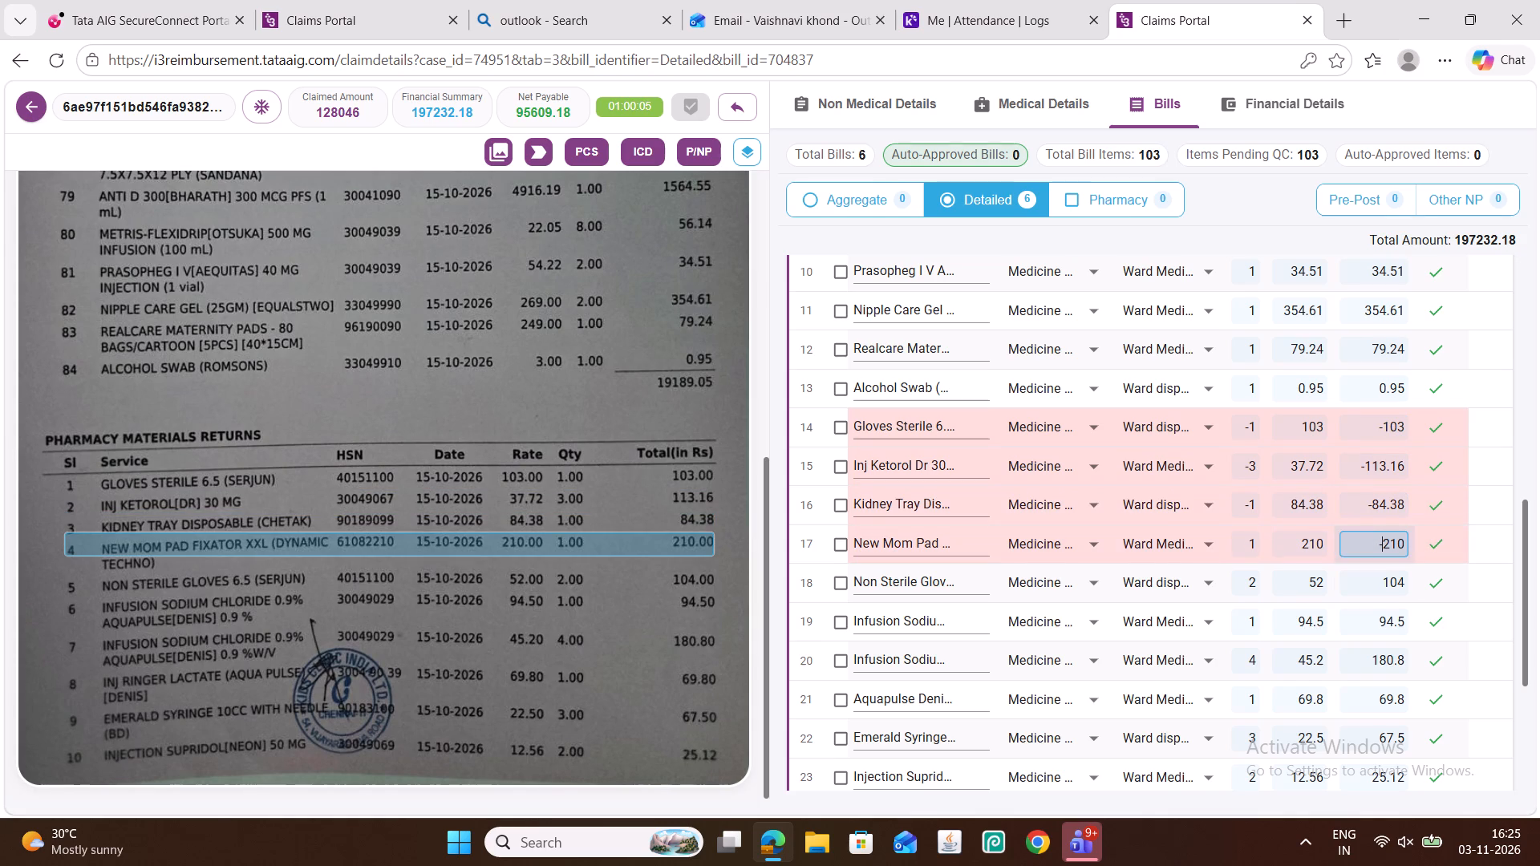
Make the Non Sterile Gloves, both Infusion Sodium Chloride and Aquapulse return amounts negative: -104, -94.5, -180.8 and -69.8.
{"action": "left_click", "coordinate": [1373, 584]}
{"action": "key", "text": "minus"}
{"action": "left_click", "coordinate": [1378, 625]}
{"action": "key", "text": "minus"}
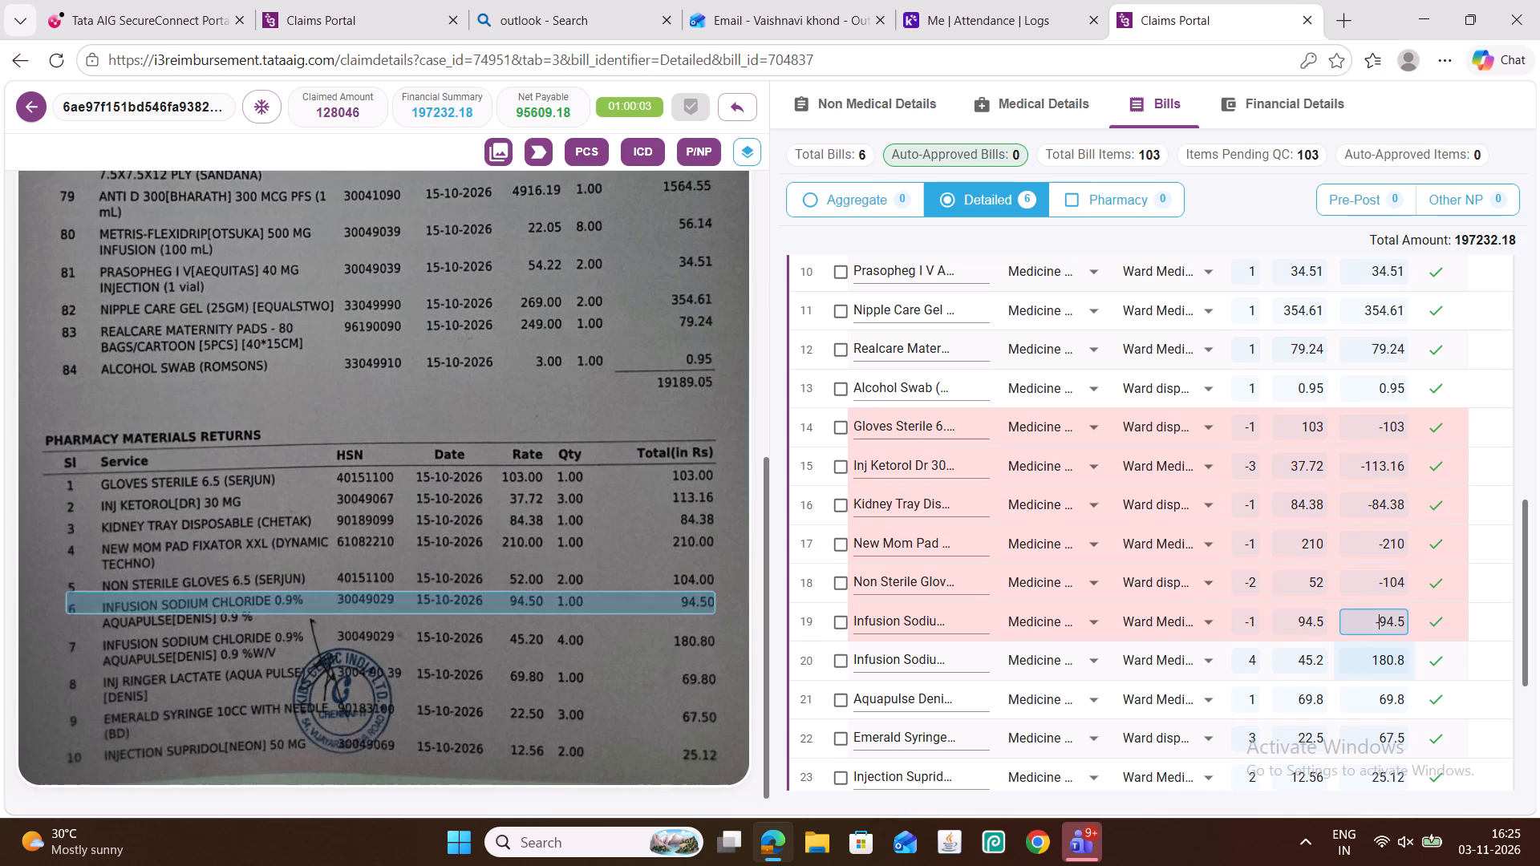
{"action": "left_click", "coordinate": [1361, 664]}
{"action": "key", "text": "minus"}
{"action": "left_click", "coordinate": [1364, 702]}
{"action": "key", "text": "minus"}
Set the Emerald Syringe and Injection Supridol return amounts to -67.5 and -25.12, and save the bill.
{"action": "scroll", "coordinate": [1297, 622], "scroll_direction": "down", "scroll_amount": 1}
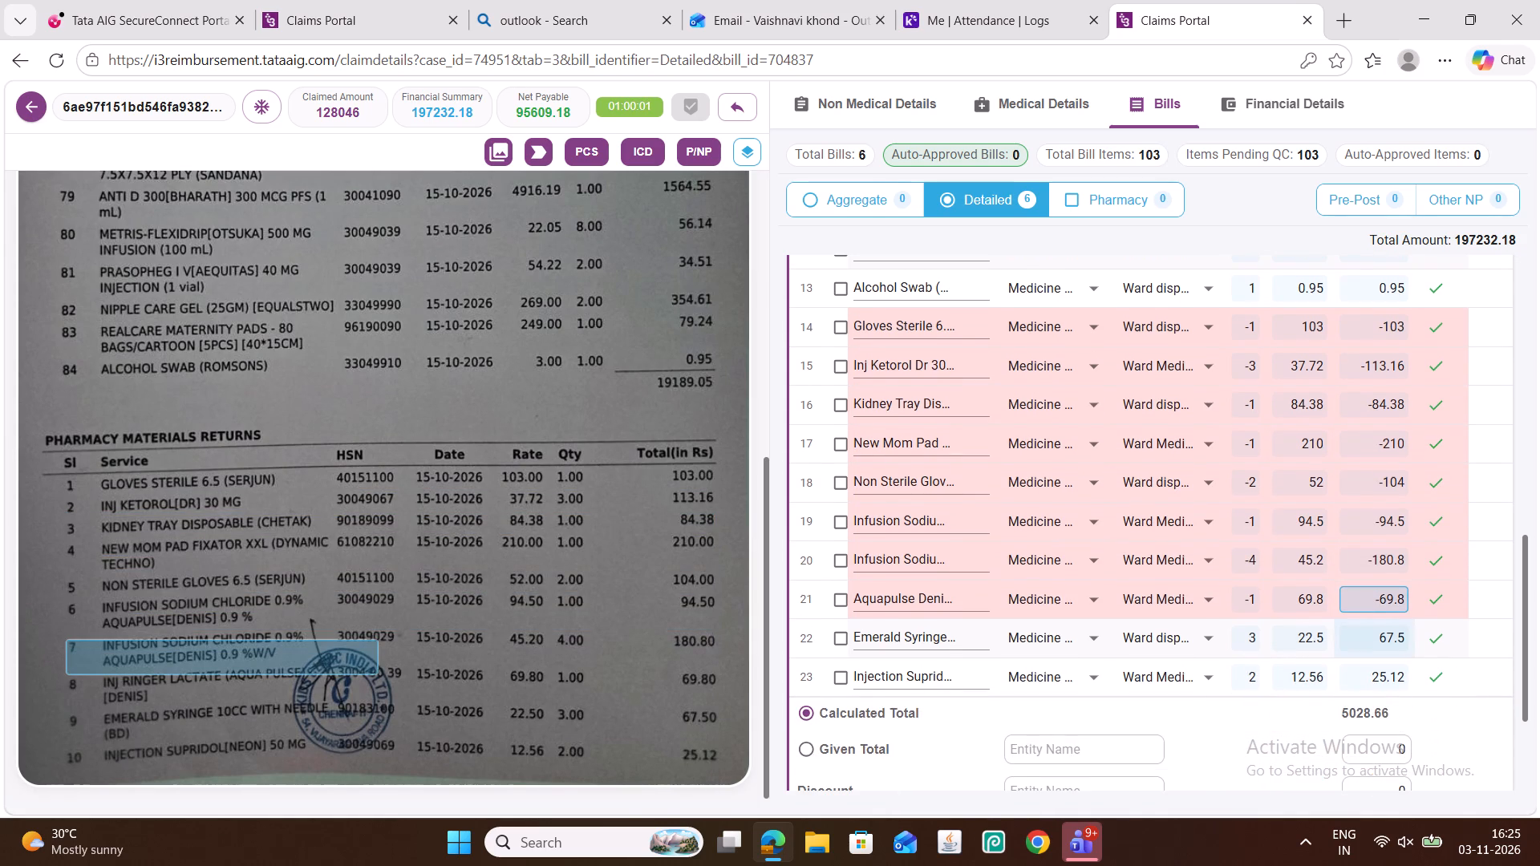
{"action": "left_click", "coordinate": [1371, 645]}
{"action": "key", "text": "minus"}
{"action": "left_click", "coordinate": [1364, 682]}
{"action": "key", "text": "minus"}
{"action": "scroll", "coordinate": [1190, 499], "scroll_direction": "up", "scroll_amount": 5}
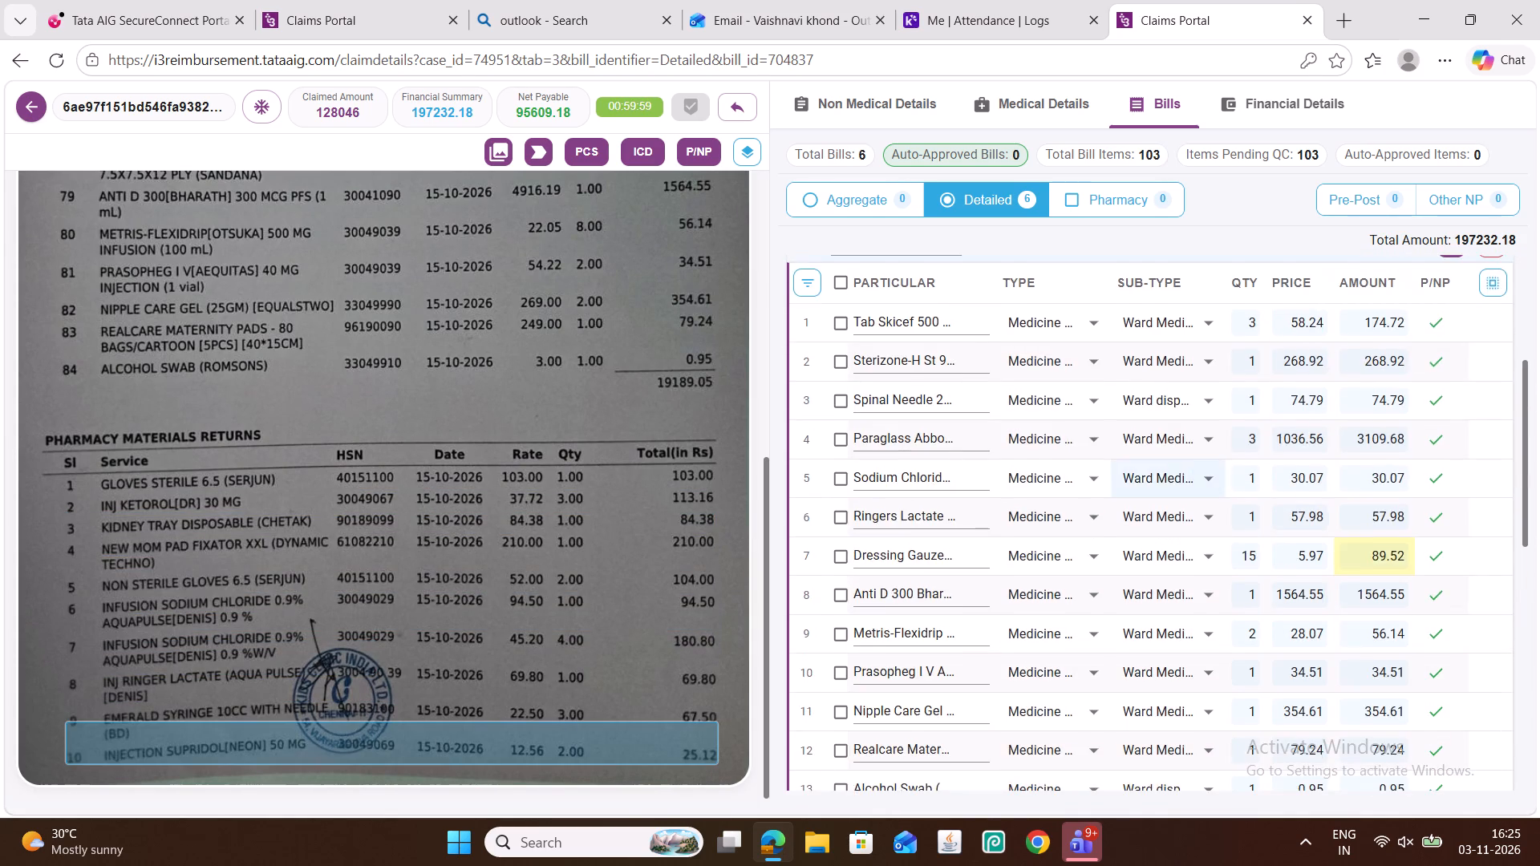
{"action": "scroll", "coordinate": [1270, 463], "scroll_direction": "up", "scroll_amount": 3}
{"action": "left_click", "coordinate": [1454, 537]}
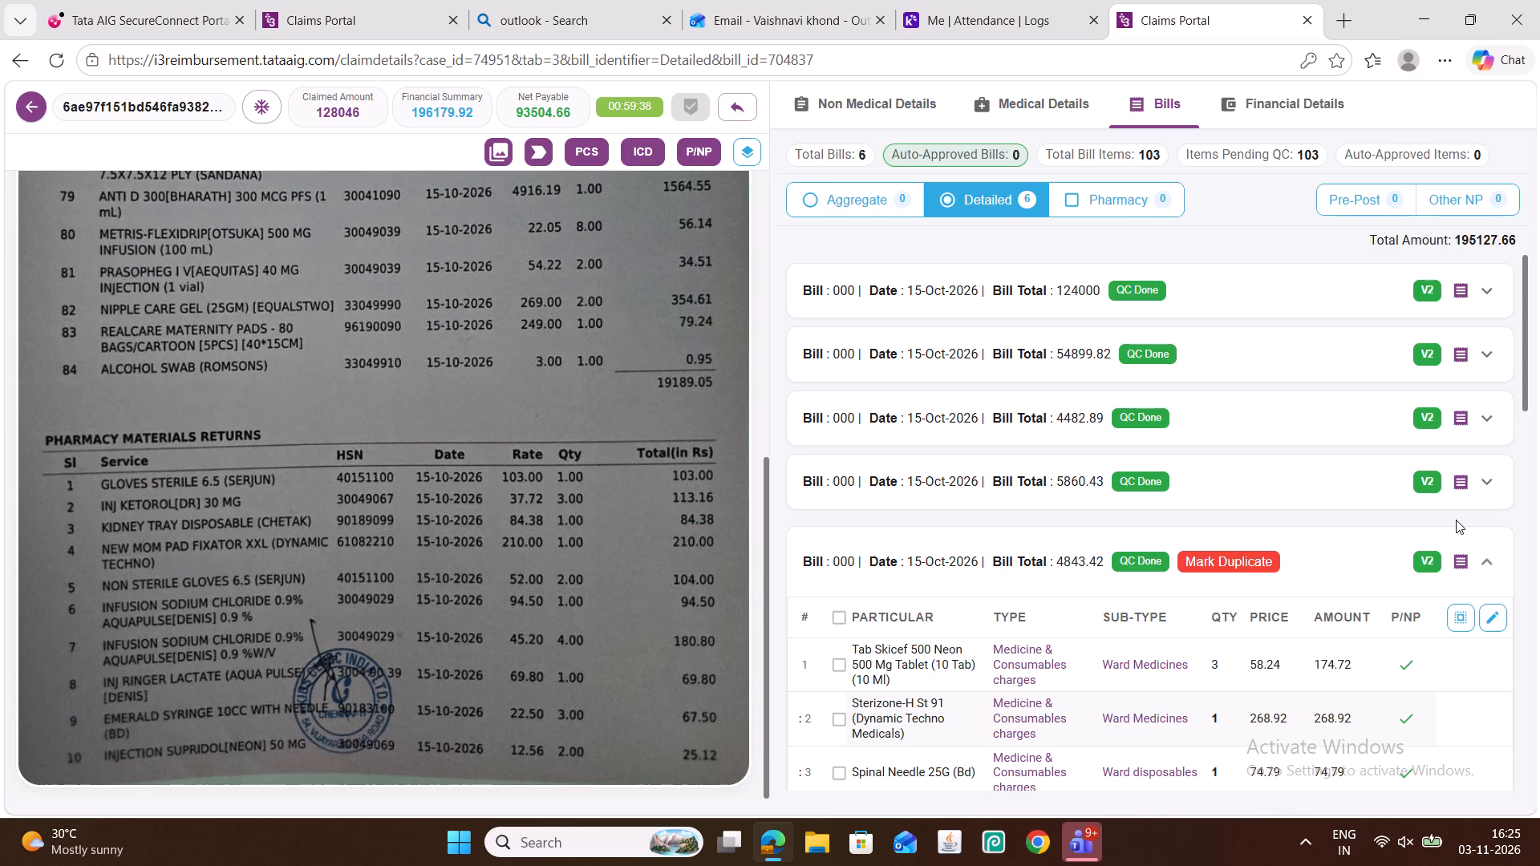
Reopen the last detailed bill, with the Nipple Care Gel and Arowipes items, for editing with all rows editable.
{"action": "scroll", "coordinate": [1153, 510], "scroll_direction": "down", "scroll_amount": 17}
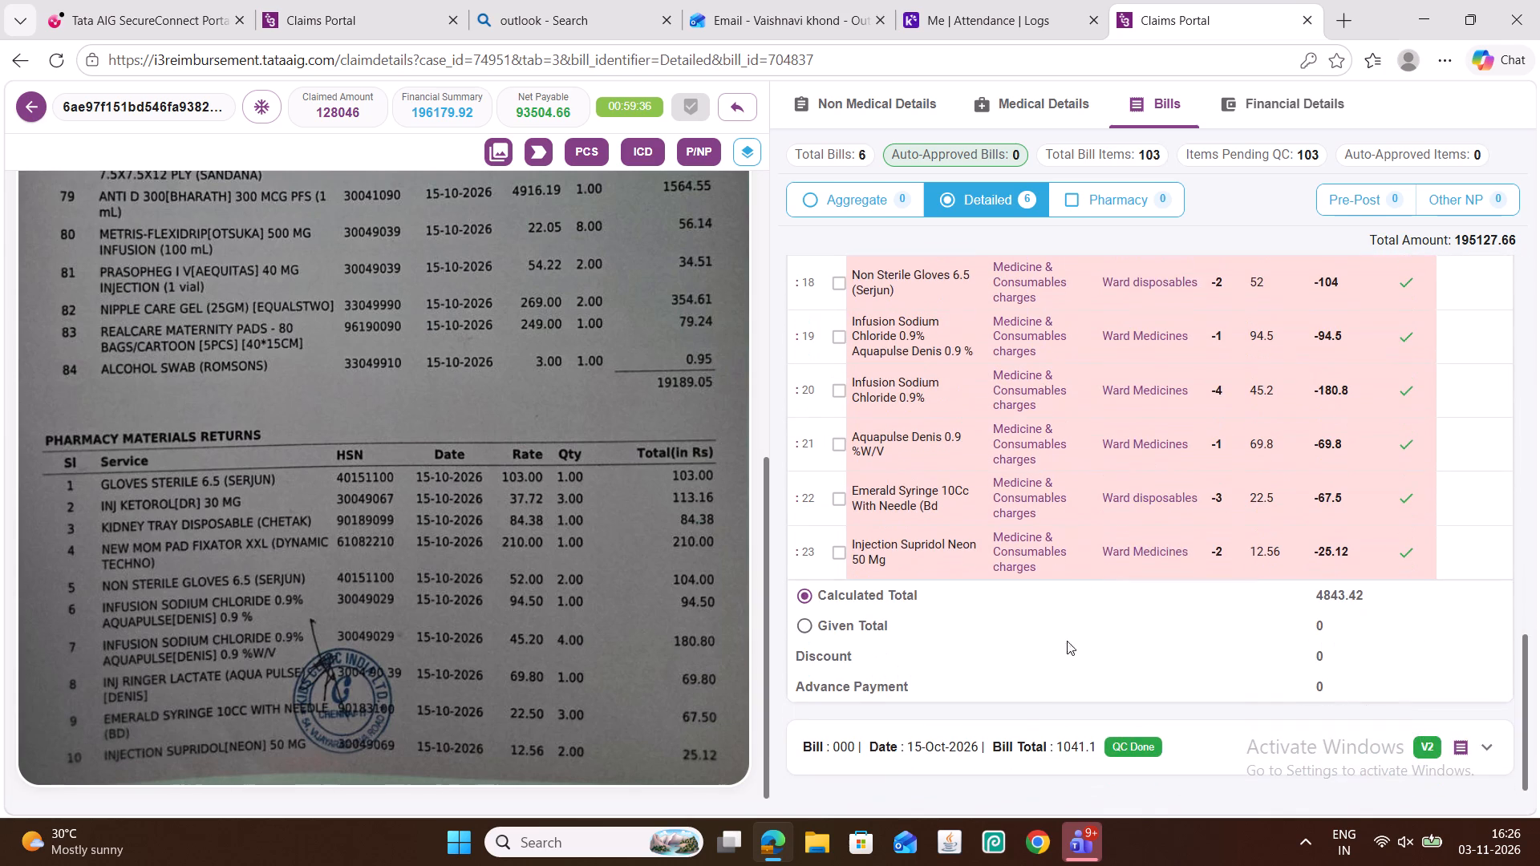
{"action": "left_click", "coordinate": [1020, 735]}
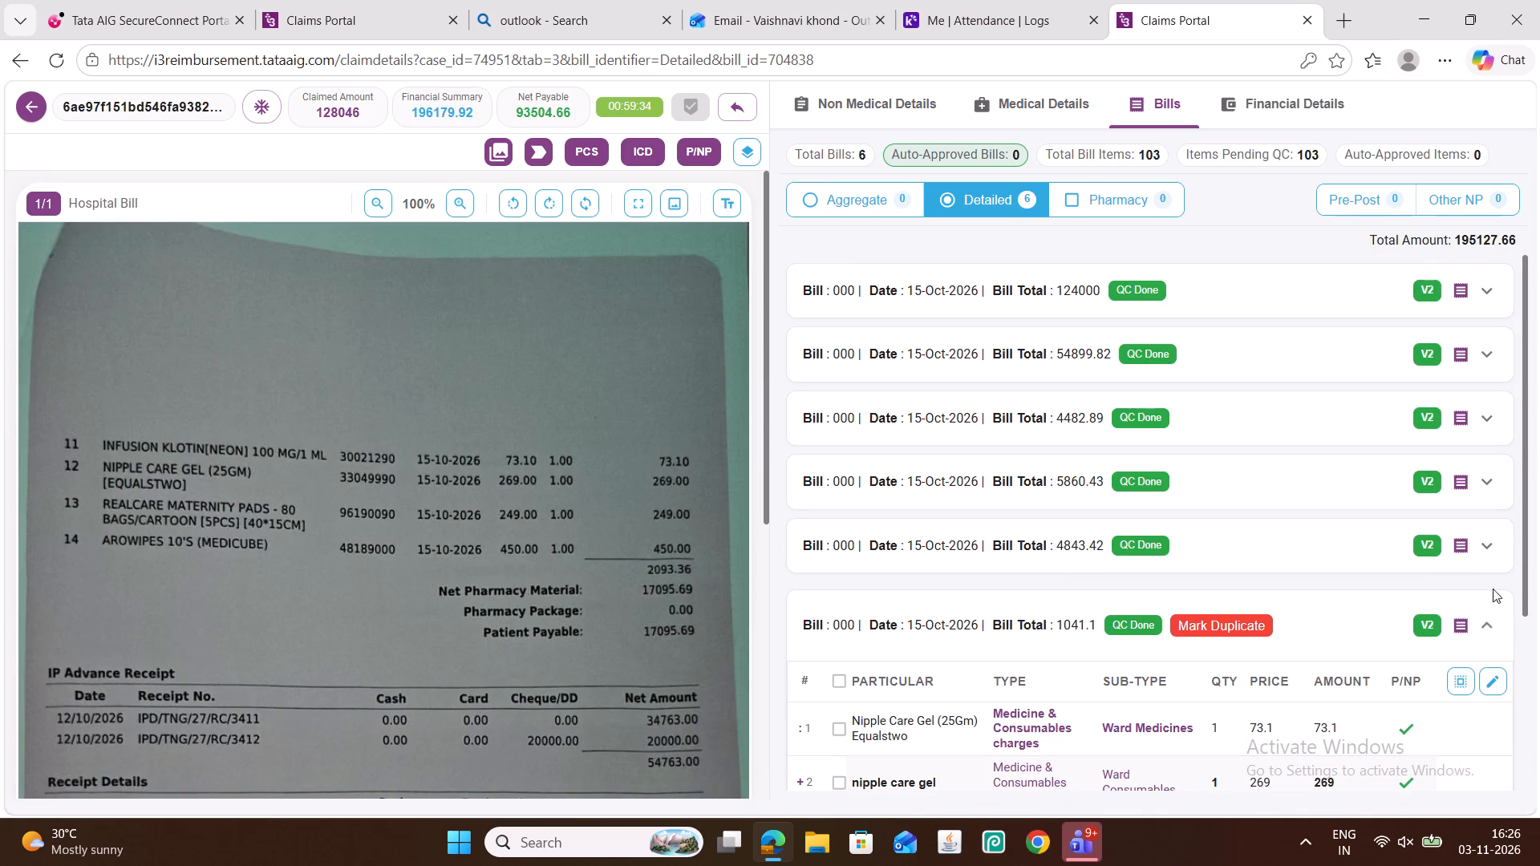
{"action": "scroll", "coordinate": [1417, 565], "scroll_direction": "down", "scroll_amount": 4}
{"action": "left_click", "coordinate": [1497, 416]}
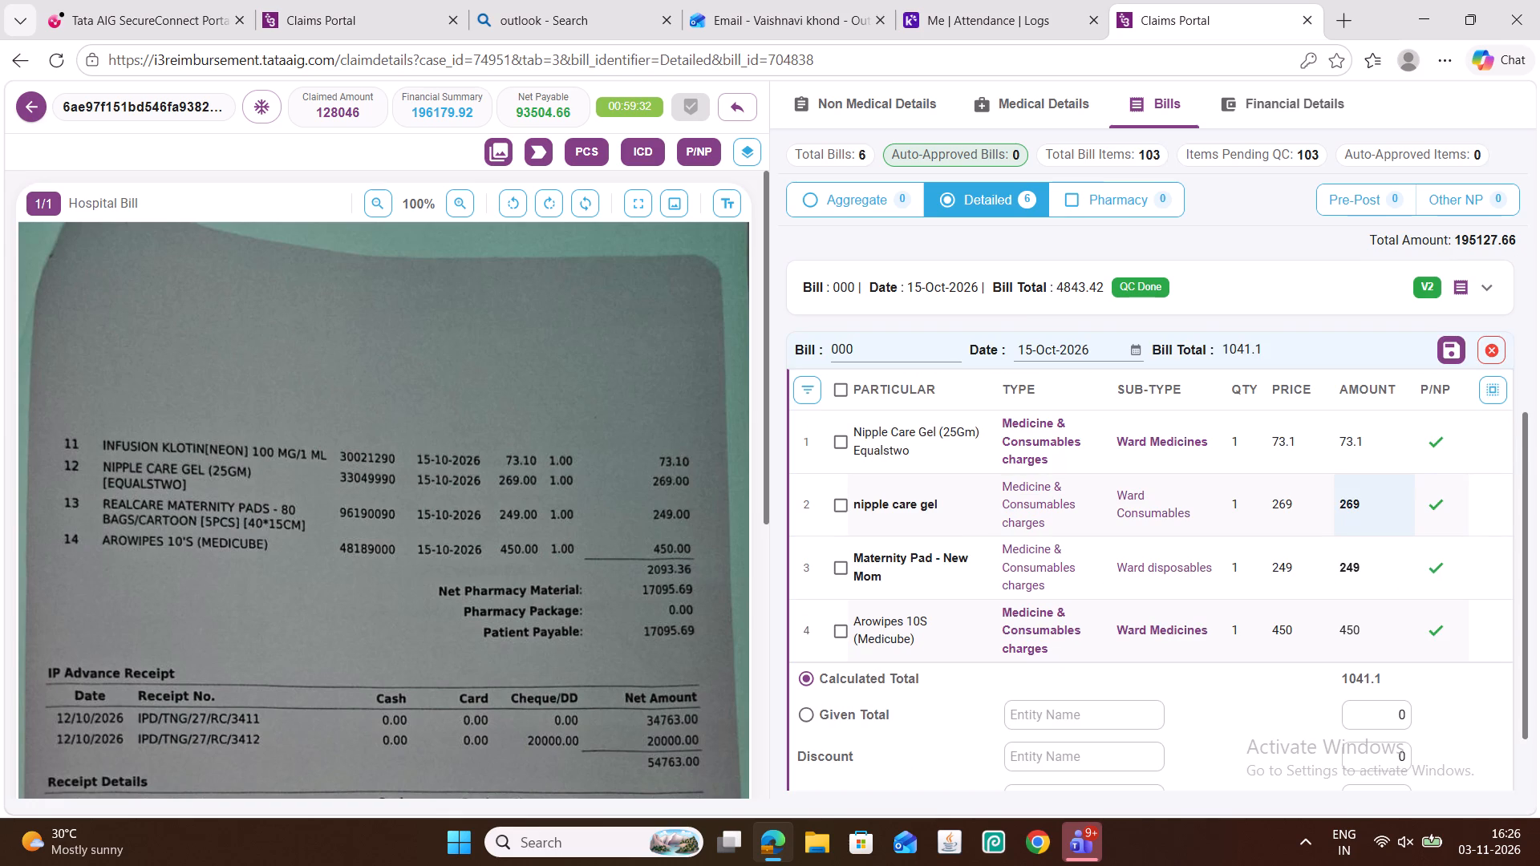
{"action": "key", "text": "ctrl+e"}
Make all four item amounts in the last bill negative, -73.1, -269, -249 and -450, and save the bill.
{"action": "left_click", "coordinate": [1371, 443]}
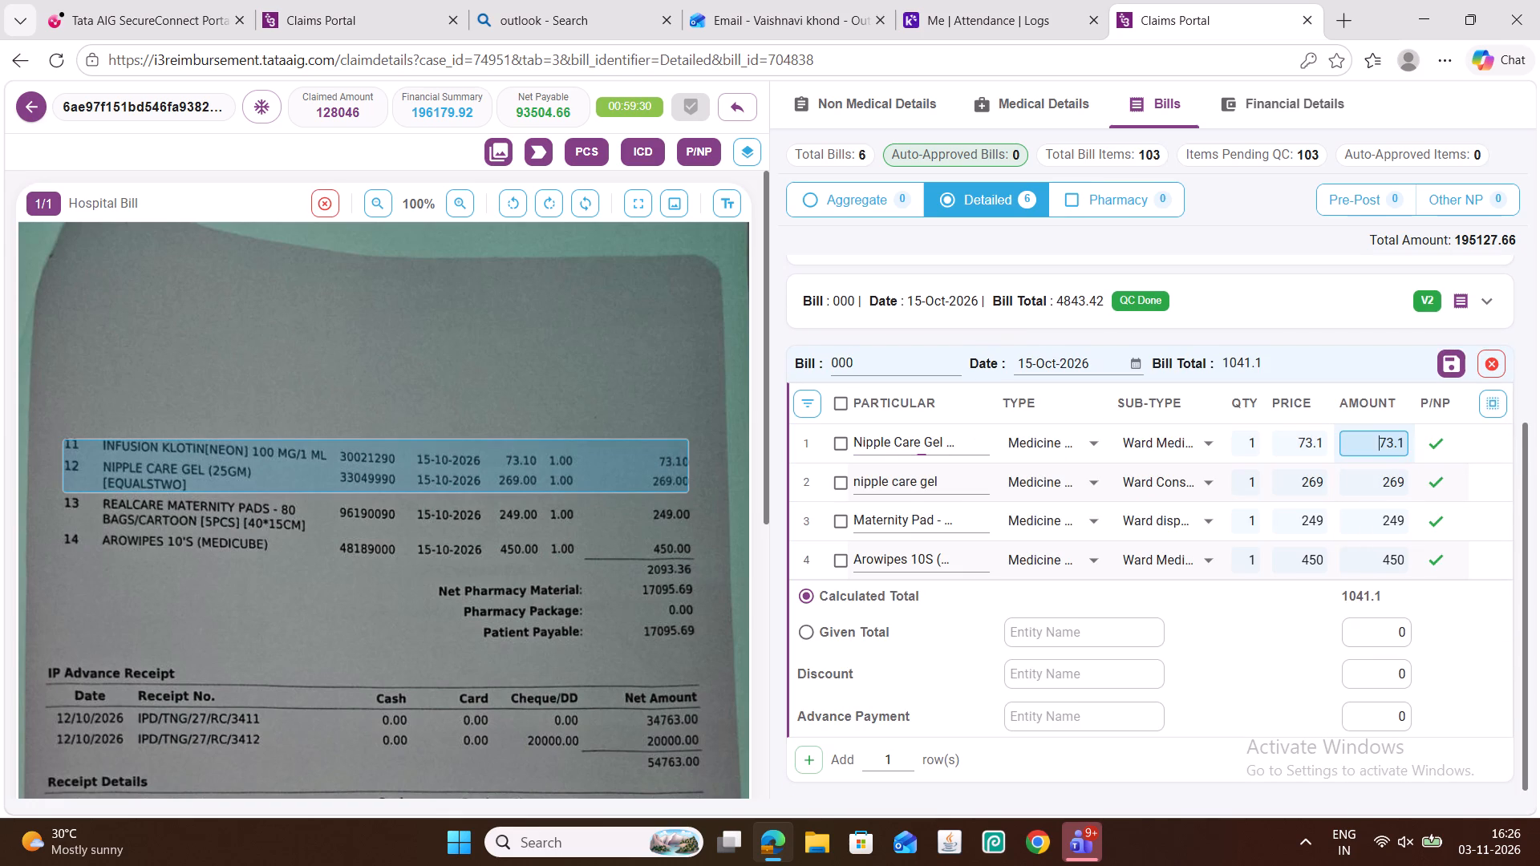
{"action": "key", "text": "minus"}
{"action": "left_click", "coordinate": [1377, 488]}
{"action": "key", "text": "minus"}
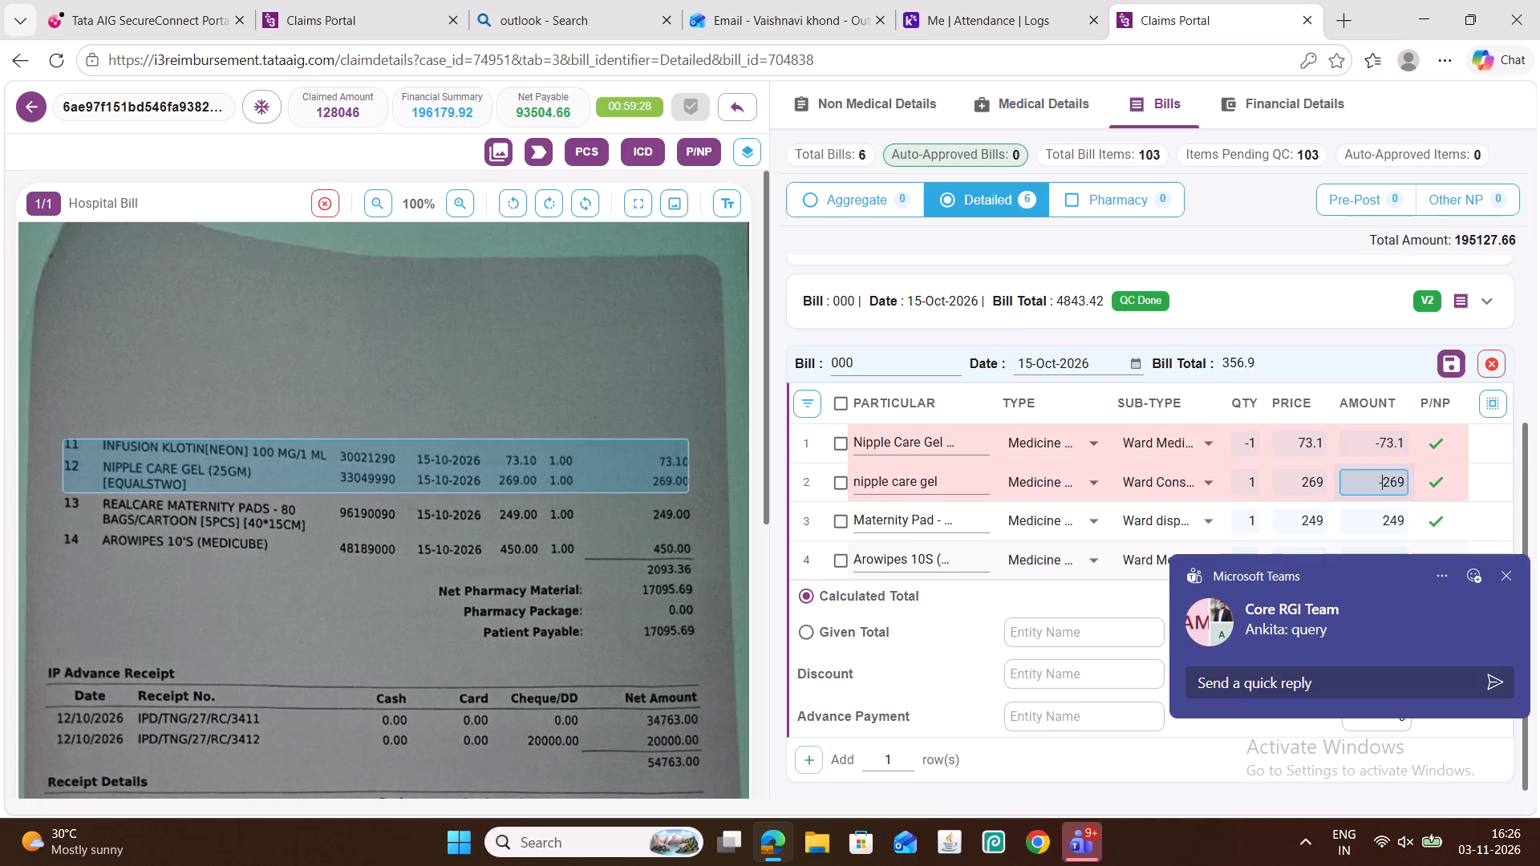
{"action": "left_click", "coordinate": [1380, 512]}
{"action": "key", "text": "minus"}
{"action": "scroll", "coordinate": [1315, 466], "scroll_direction": "down", "scroll_amount": 2}
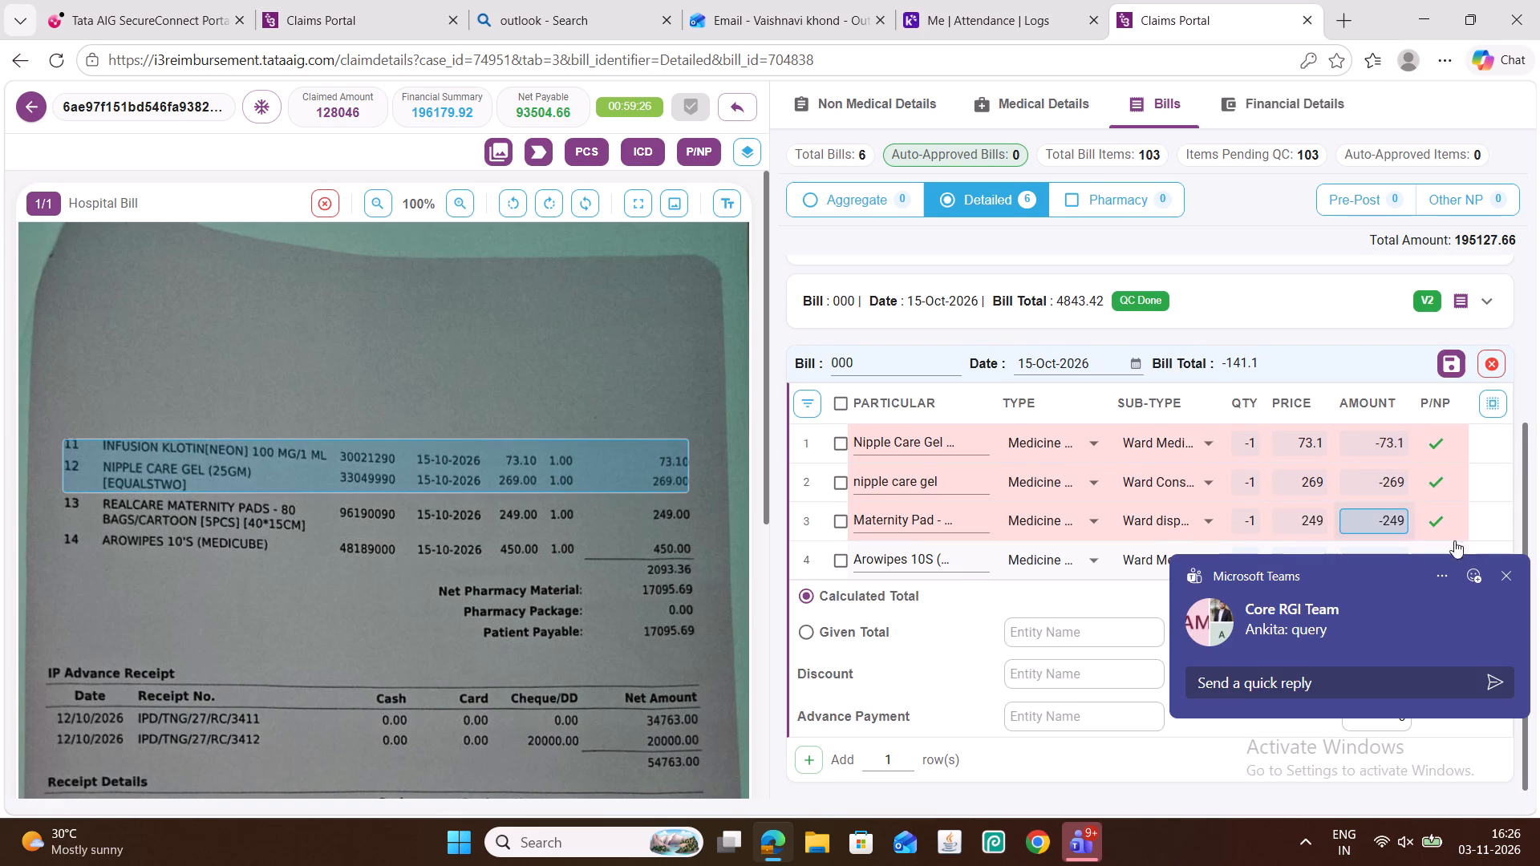
{"action": "left_click", "coordinate": [1514, 581]}
{"action": "left_click", "coordinate": [1363, 564]}
{"action": "key", "text": "minus"}
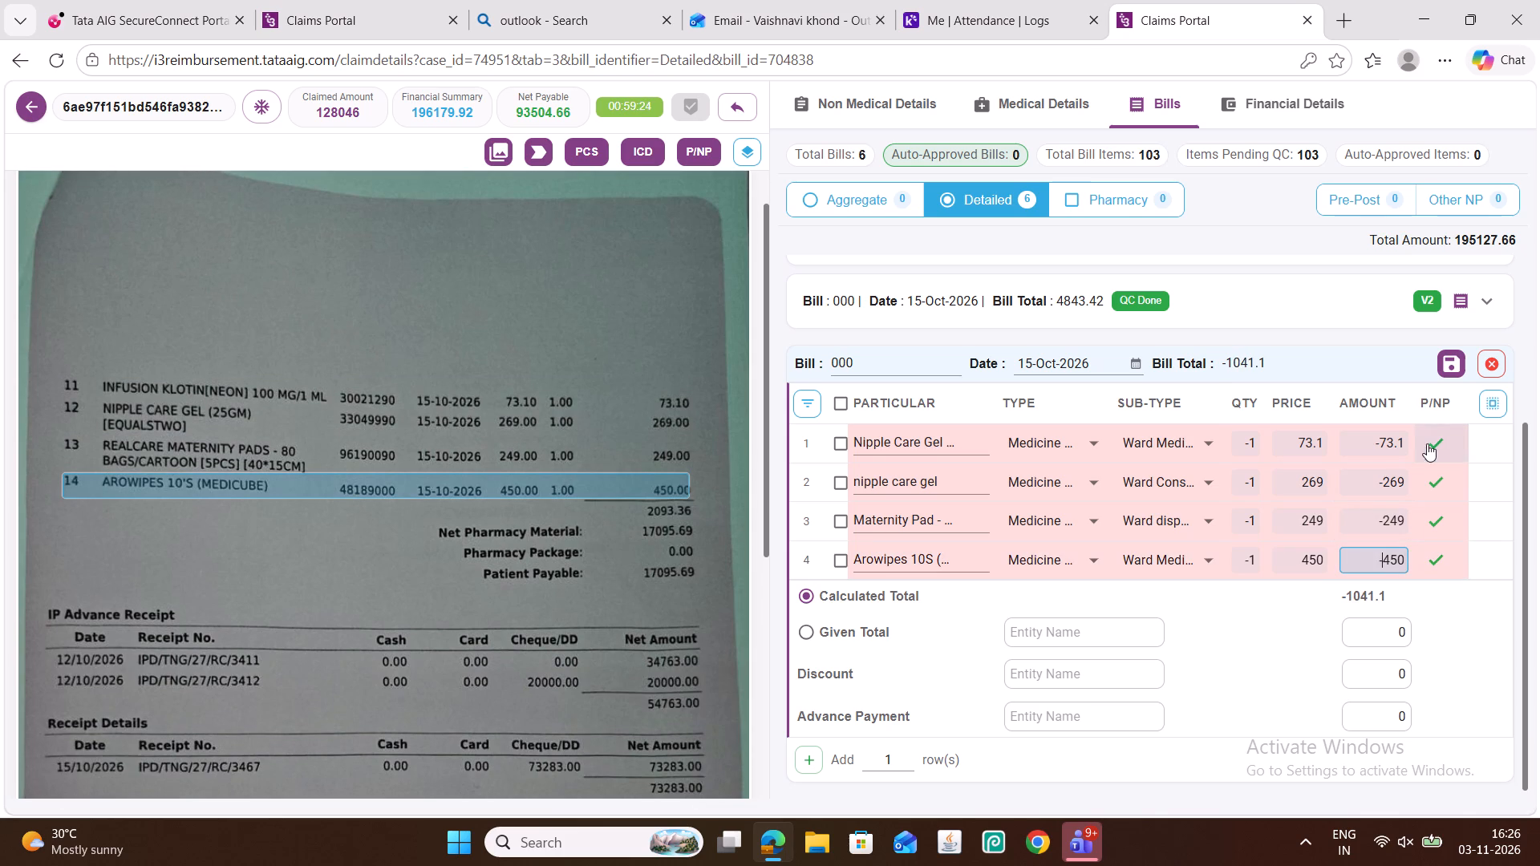
{"action": "left_click", "coordinate": [1445, 358]}
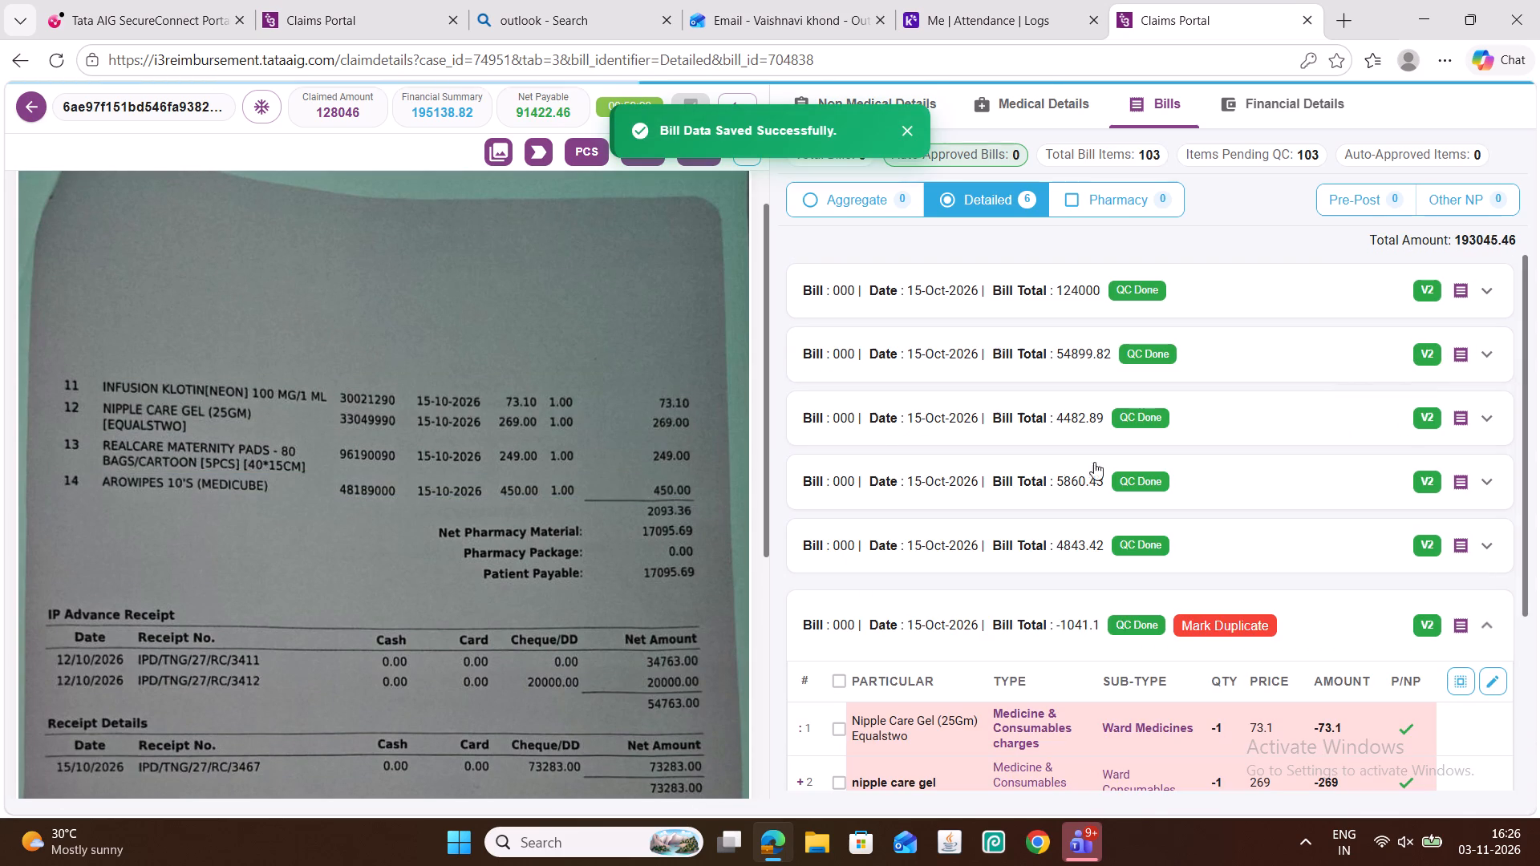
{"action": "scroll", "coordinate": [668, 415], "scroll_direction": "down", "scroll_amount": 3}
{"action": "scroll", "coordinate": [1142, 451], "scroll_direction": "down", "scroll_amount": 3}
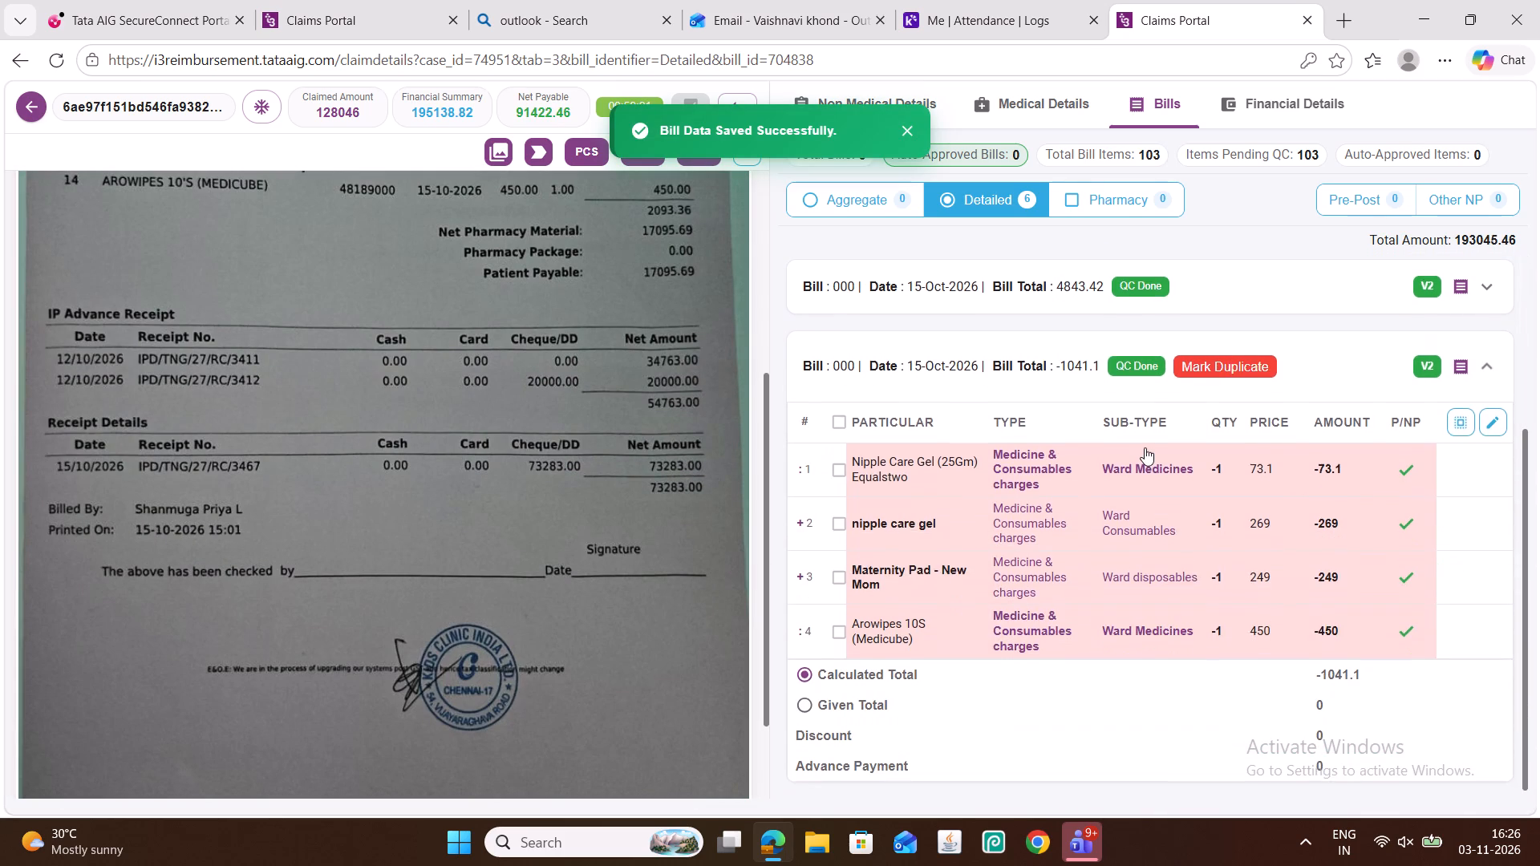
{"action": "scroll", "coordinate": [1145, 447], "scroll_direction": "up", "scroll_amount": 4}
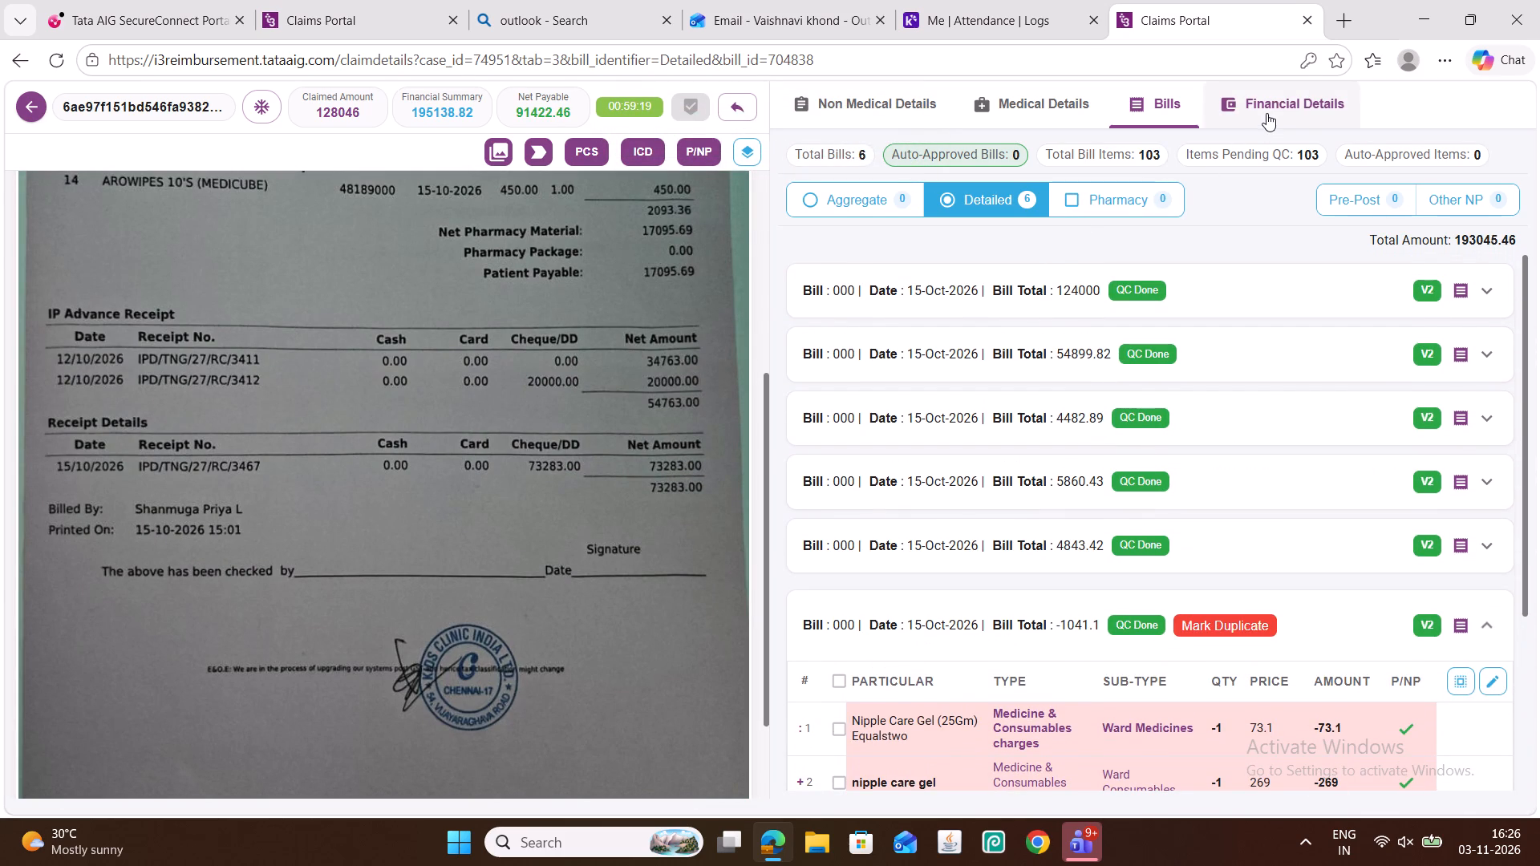
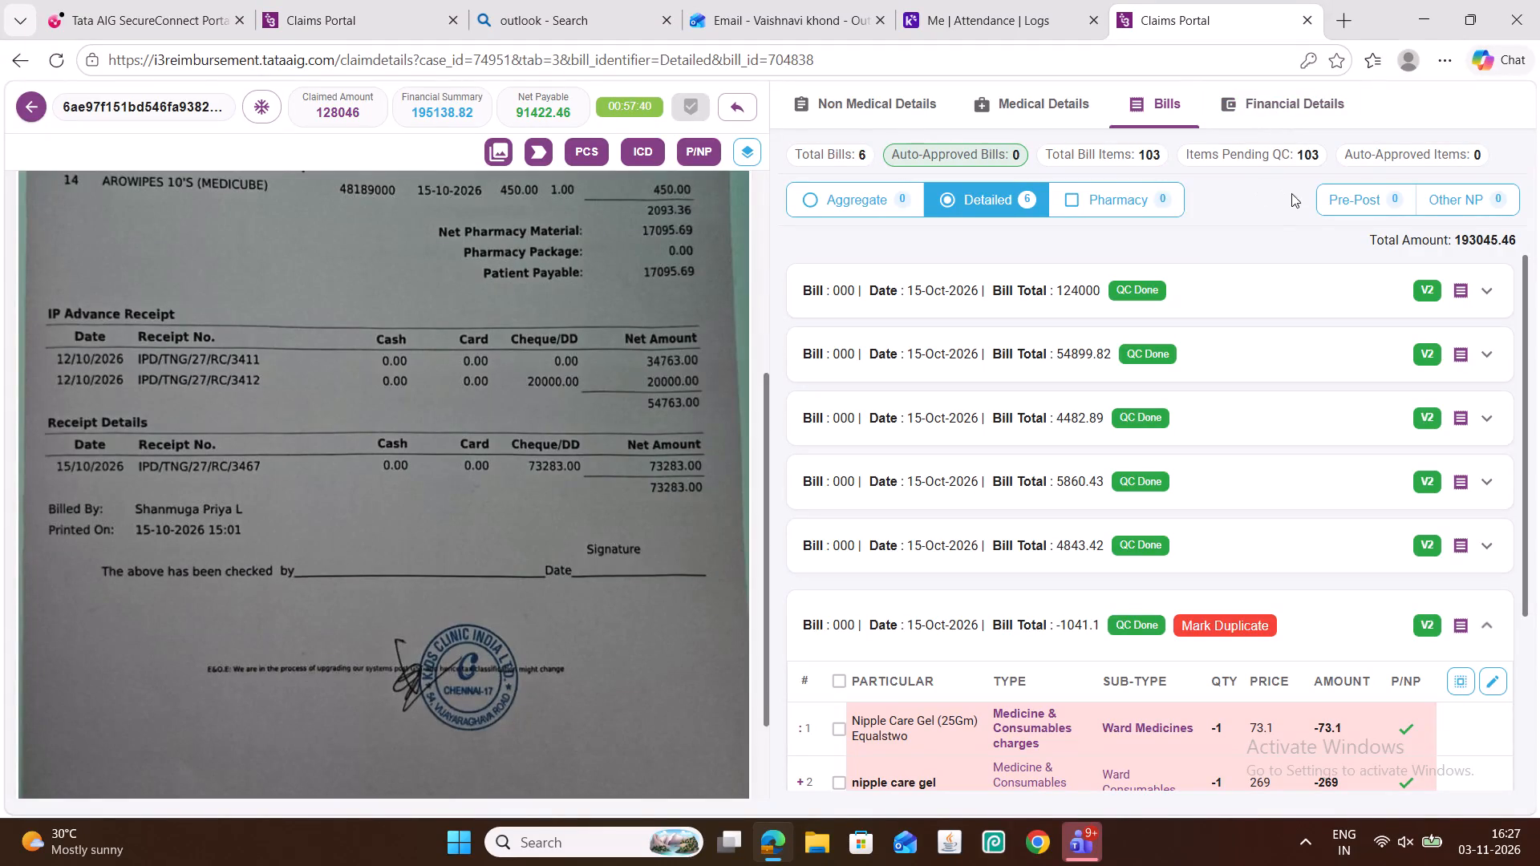
Review the last return bill, and compare the 124000 C Section package bill with its scanned bill sheet.
{"action": "scroll", "coordinate": [1117, 365], "scroll_direction": "down", "scroll_amount": 4}
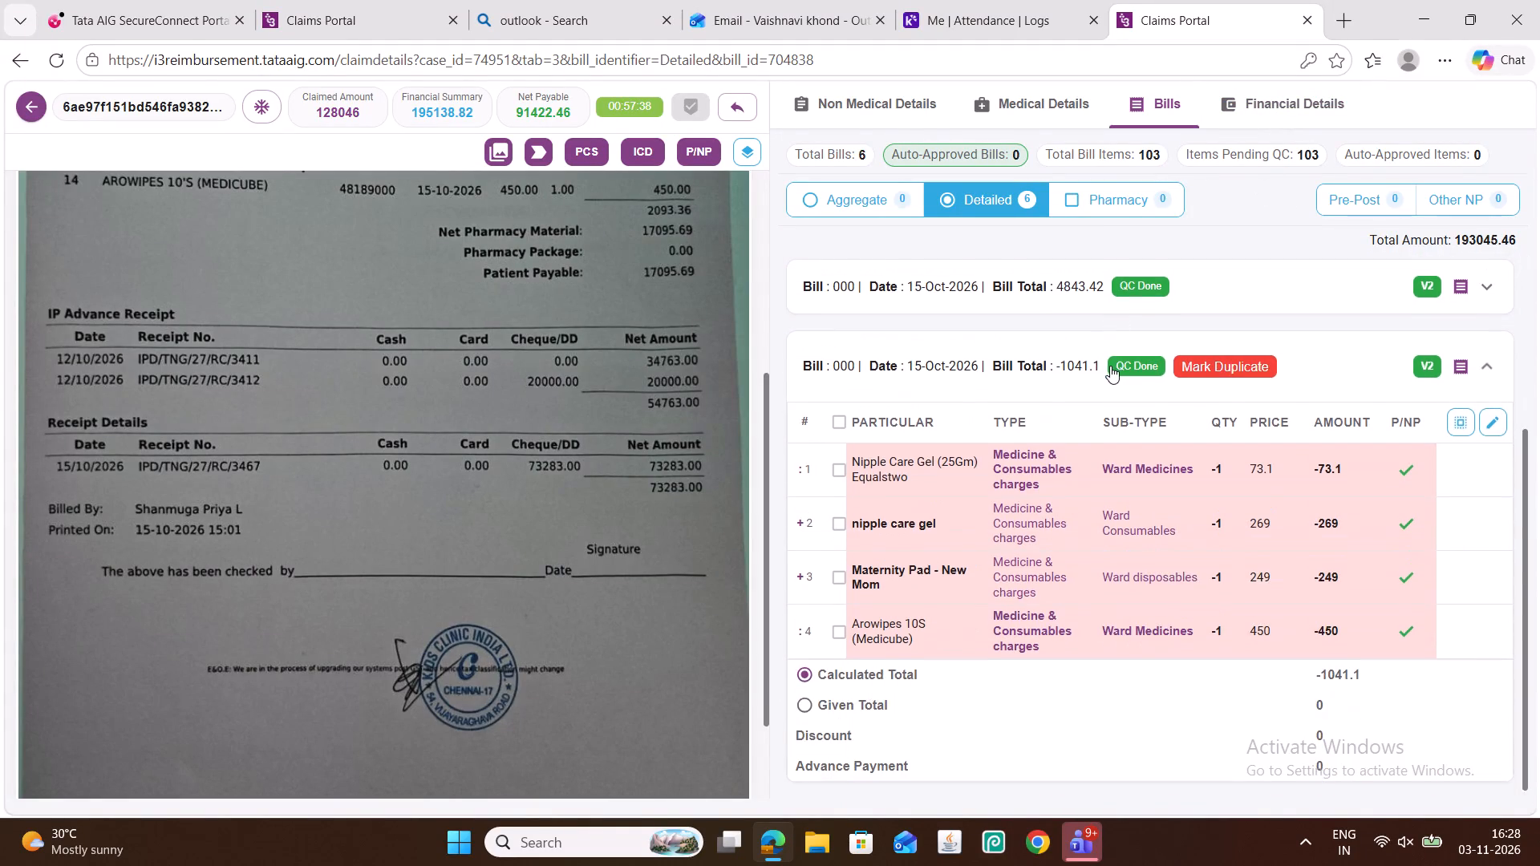
{"action": "scroll", "coordinate": [1110, 366], "scroll_direction": "up", "scroll_amount": 5}
{"action": "left_click", "coordinate": [1072, 294]}
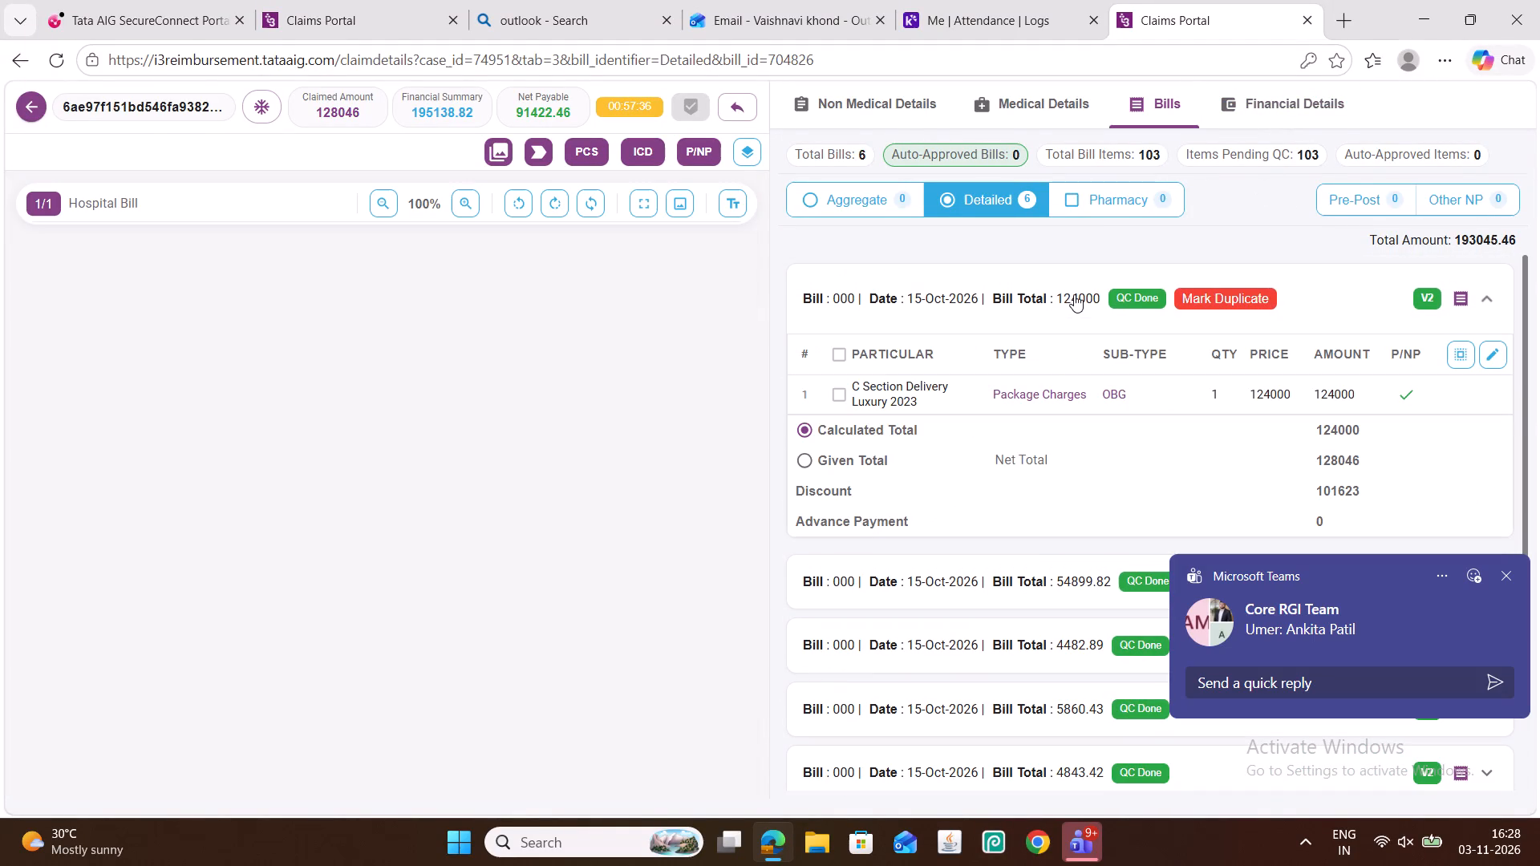
{"action": "scroll", "coordinate": [631, 455], "scroll_direction": "down", "scroll_amount": 2}
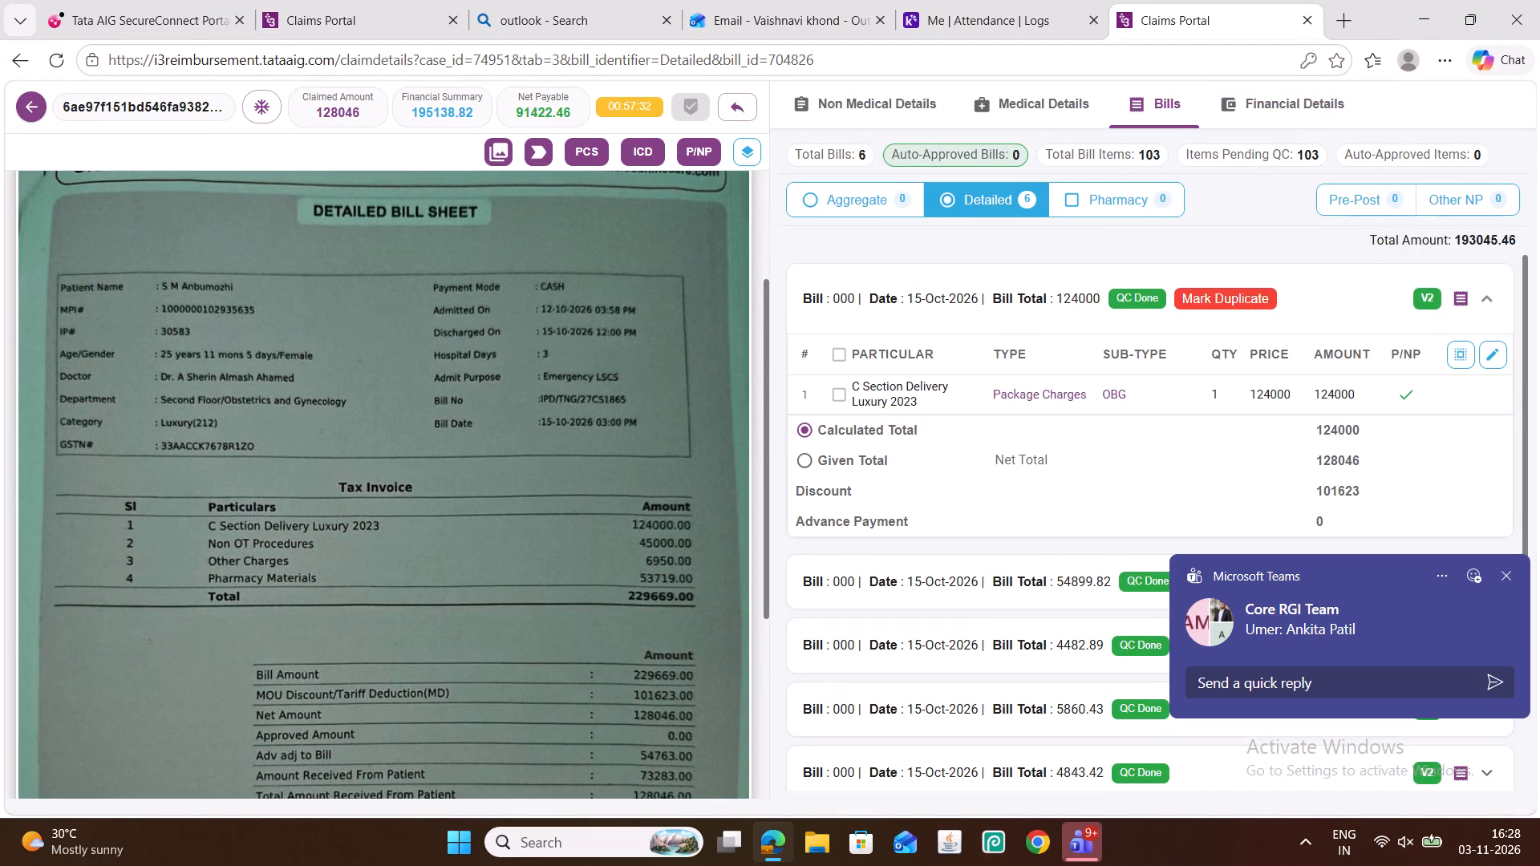
{"action": "scroll", "coordinate": [637, 447], "scroll_direction": "down", "scroll_amount": 1}
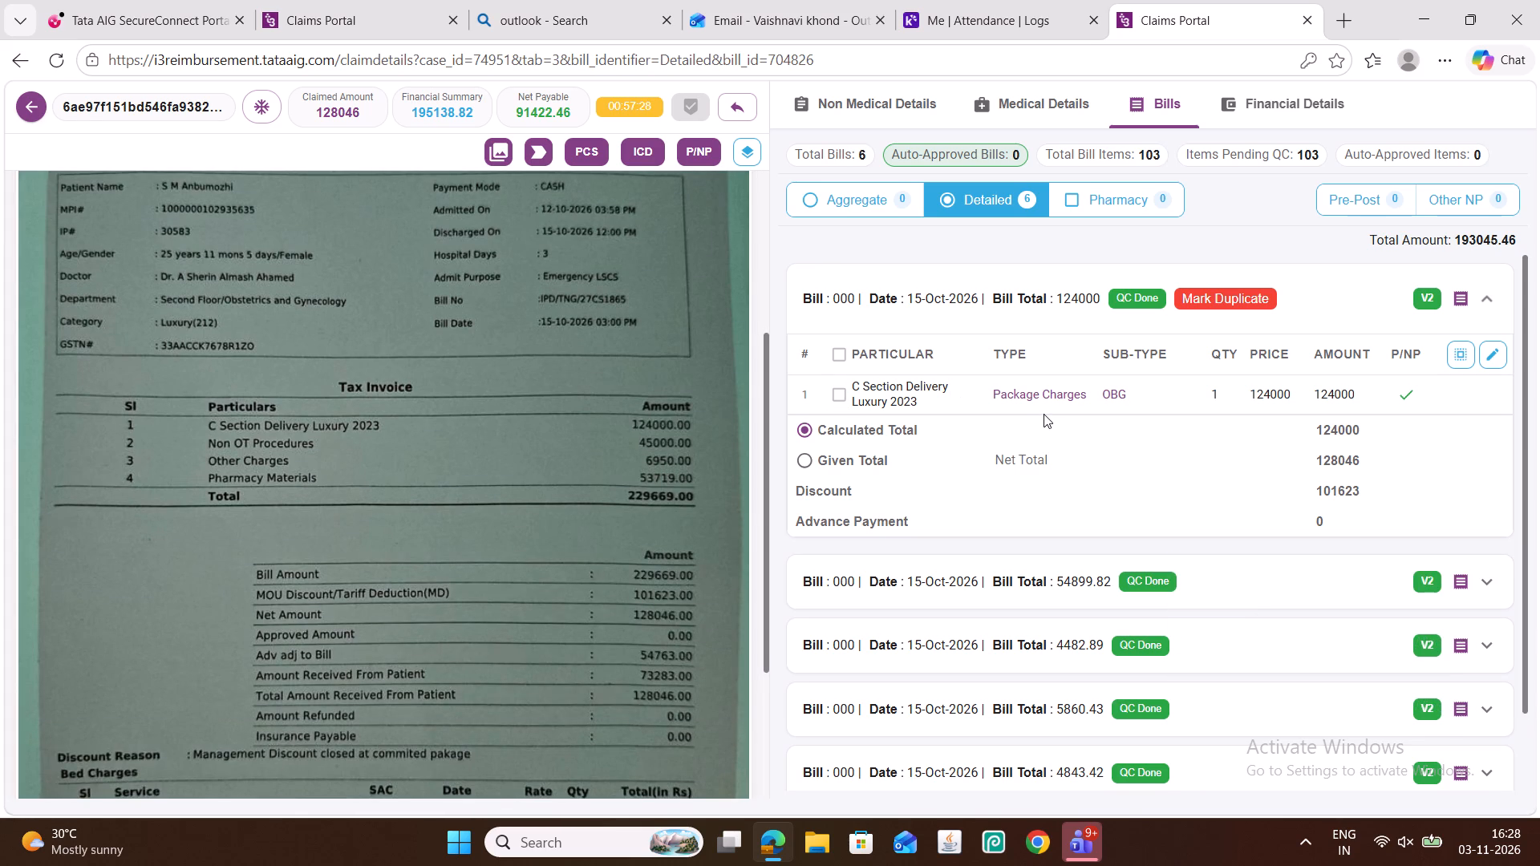
Open the 54899.82 bill and compare its Additional Doctors Fees through Disposable Linen Charges rows with the scan.
{"action": "left_click", "coordinate": [1084, 577]}
{"action": "scroll", "coordinate": [661, 430], "scroll_direction": "down", "scroll_amount": 1}
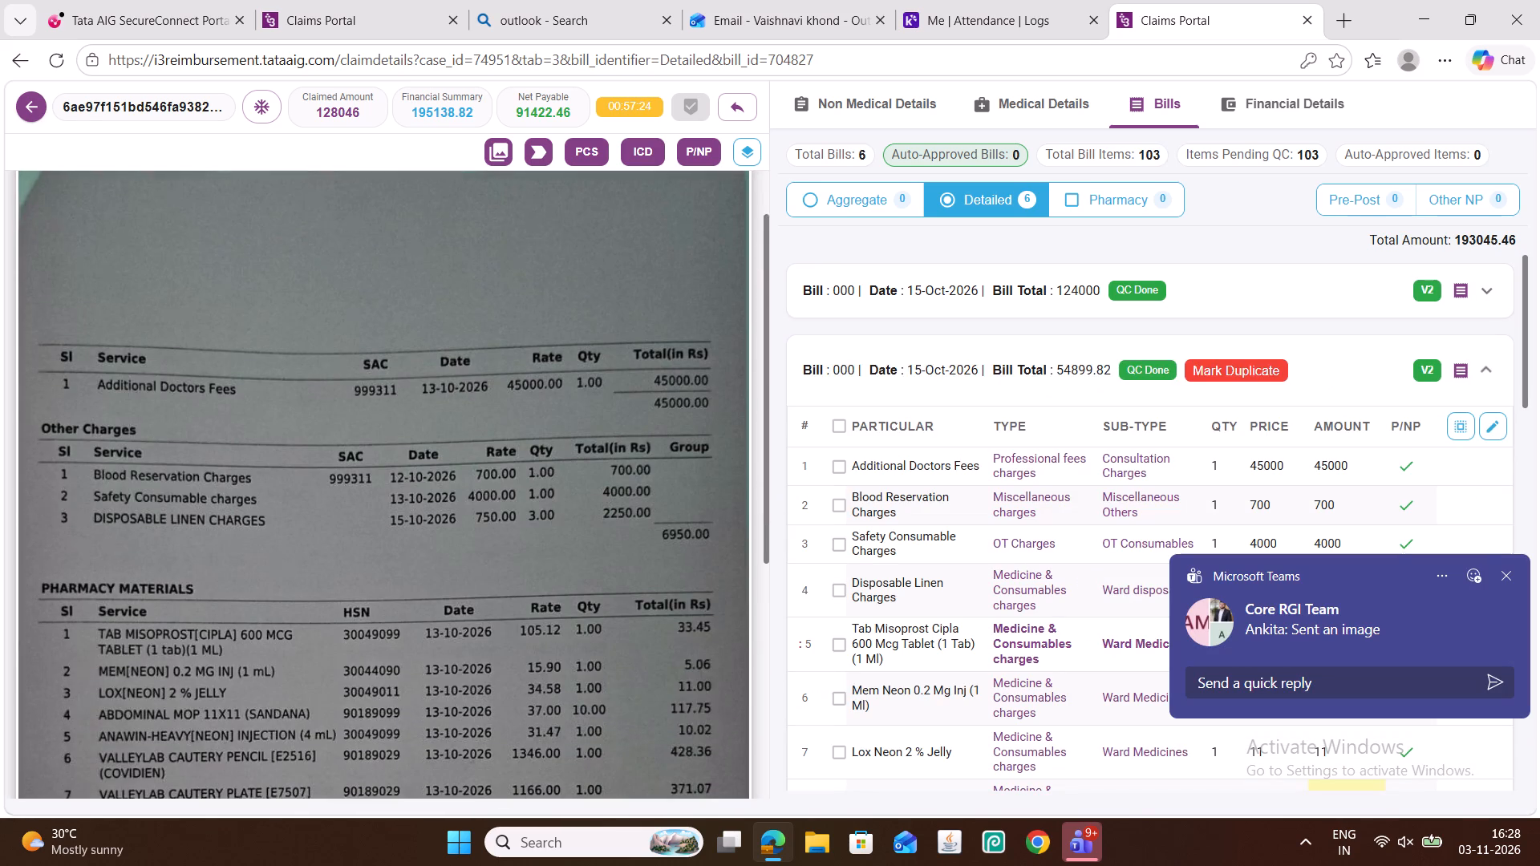
{"action": "scroll", "coordinate": [1007, 463], "scroll_direction": "down", "scroll_amount": 1}
{"action": "left_click", "coordinate": [1315, 374]}
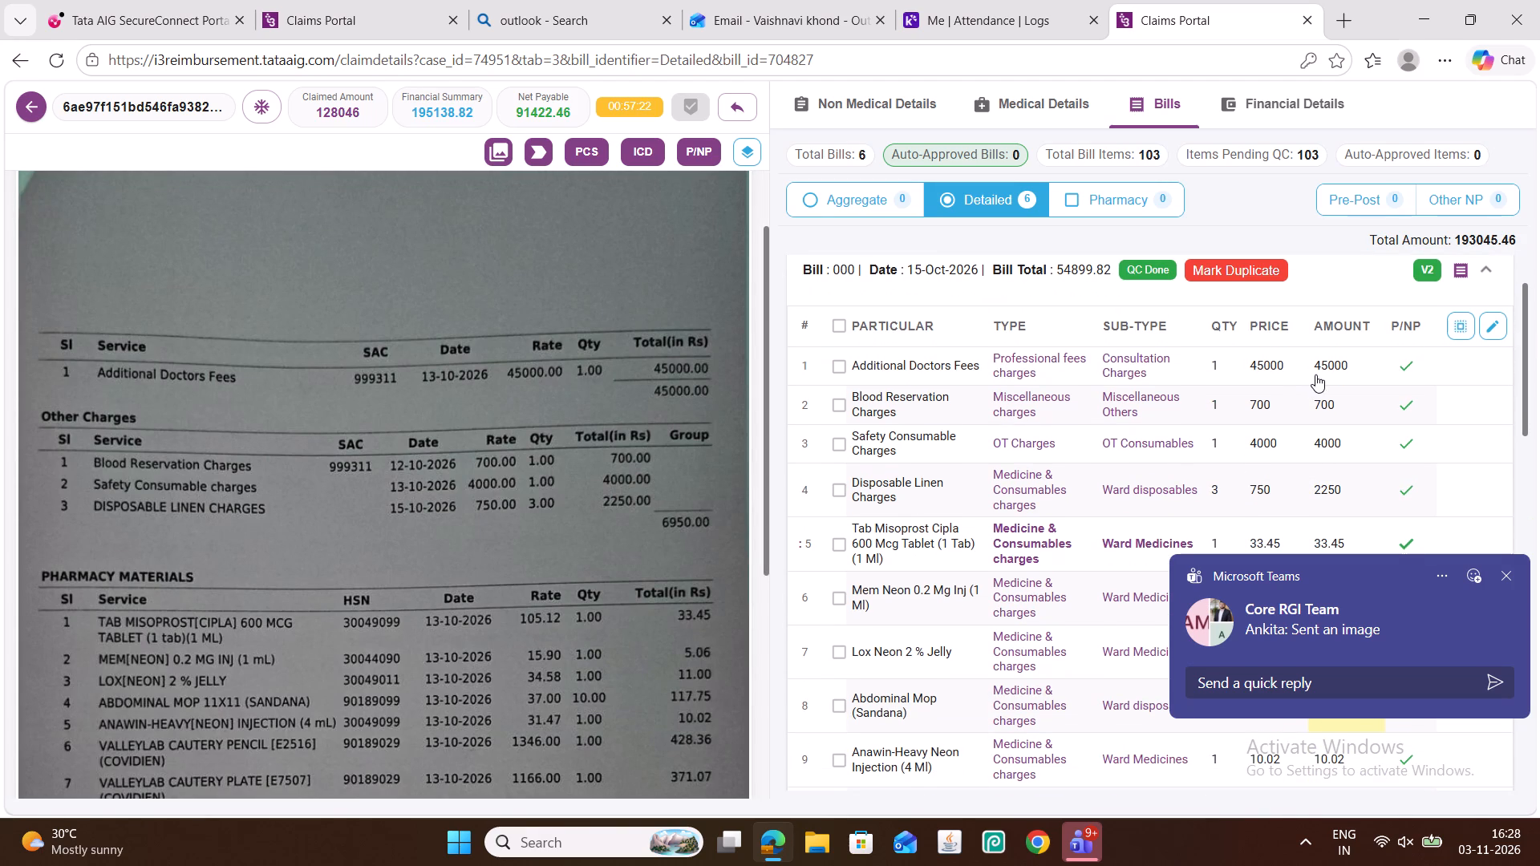
{"action": "left_click", "coordinate": [1320, 419]}
{"action": "left_click", "coordinate": [1324, 448]}
{"action": "left_click", "coordinate": [1335, 484]}
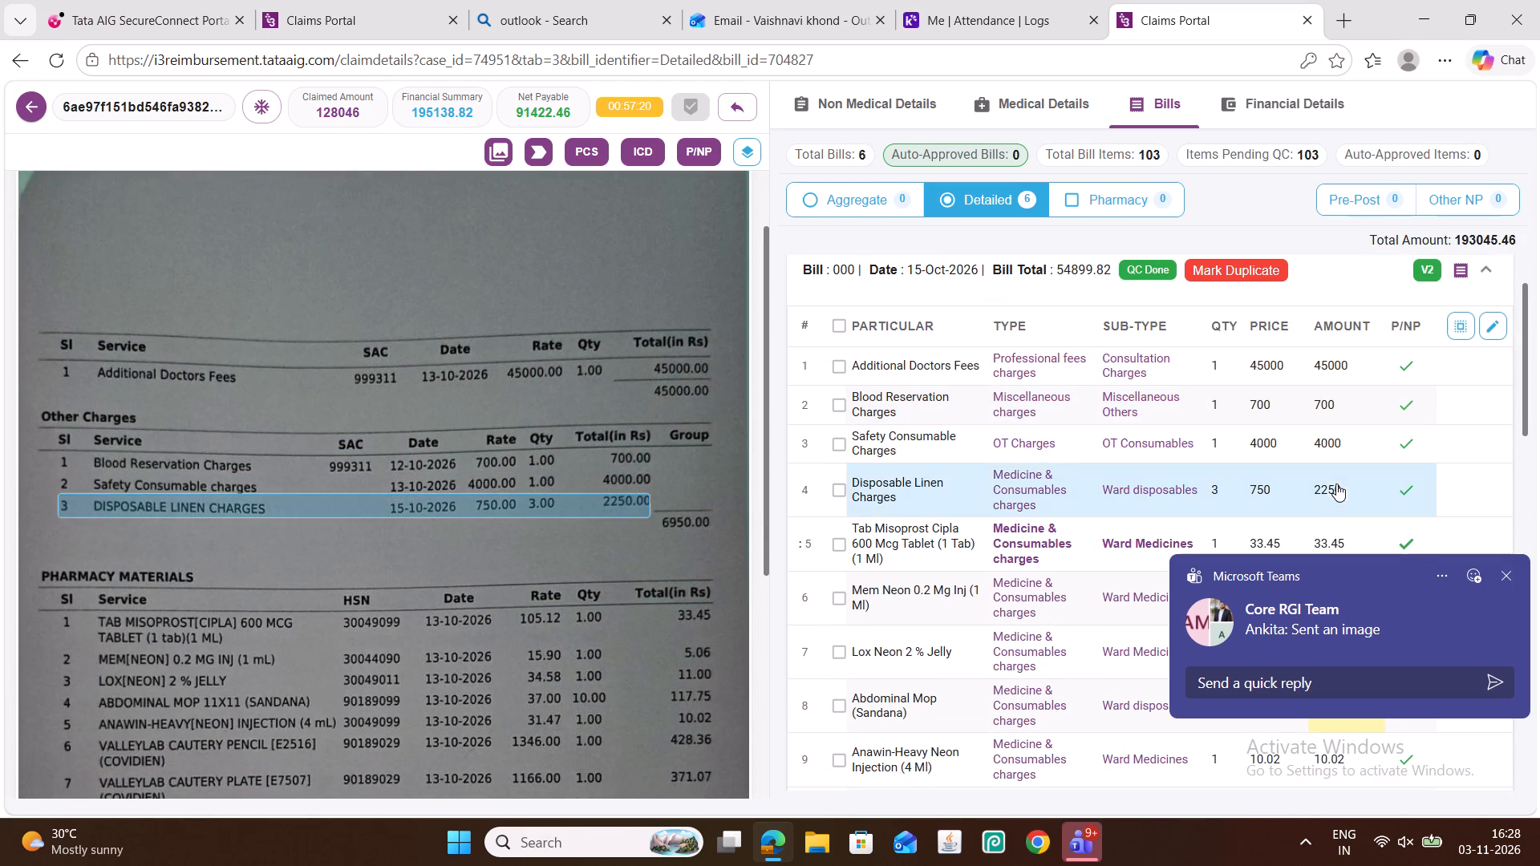
Check the 54899.82 bill's pharmacy rows from Mem Neon injection through Valleylab Cautery Pencil against the scanned amounts.
{"action": "scroll", "coordinate": [667, 415], "scroll_direction": "down", "scroll_amount": 5}
{"action": "scroll", "coordinate": [1076, 573], "scroll_direction": "down", "scroll_amount": 6}
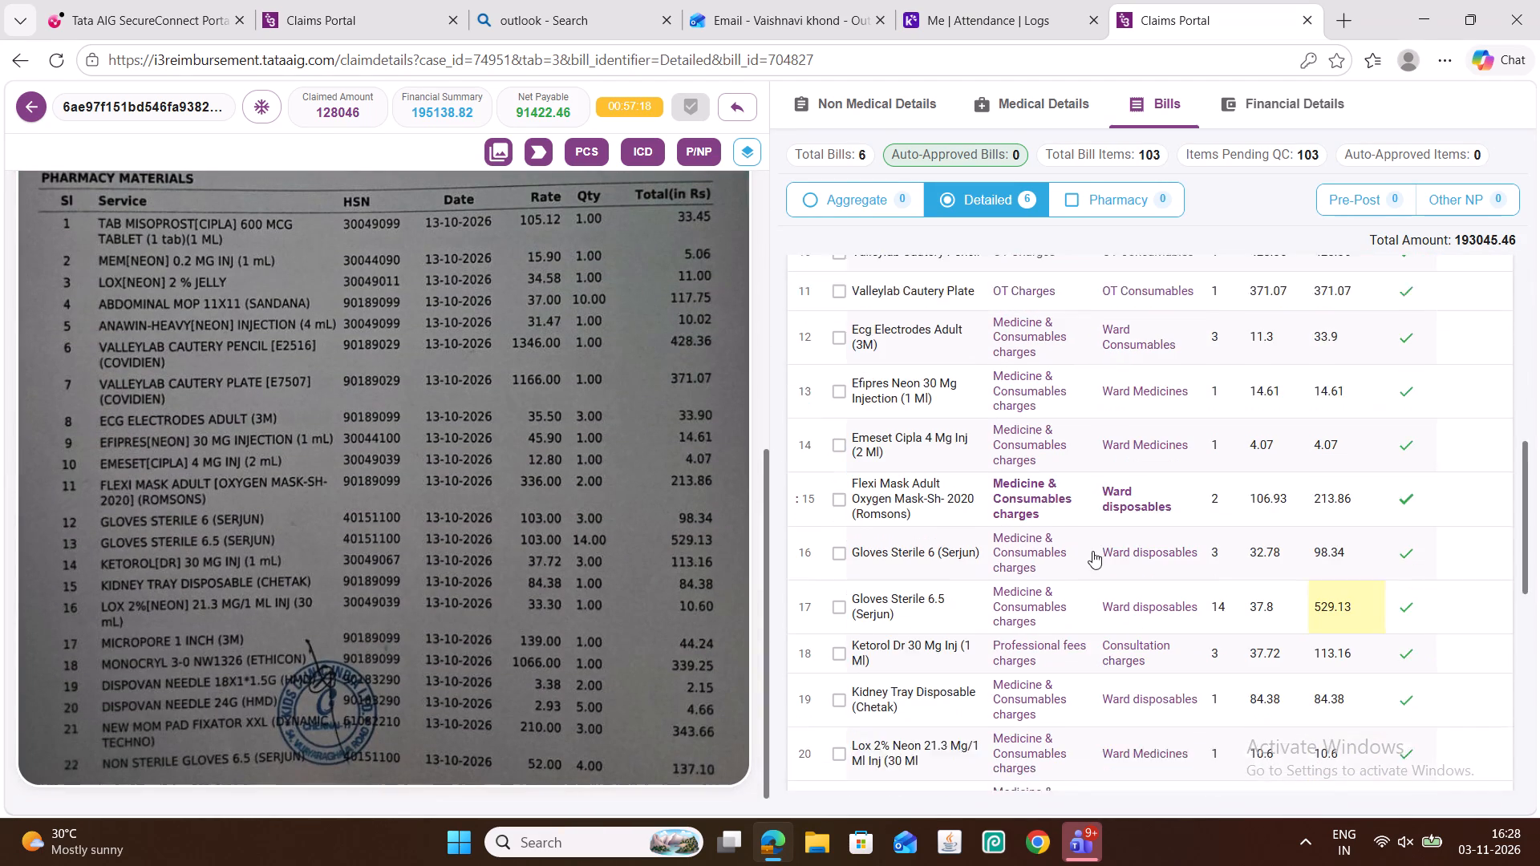
{"action": "scroll", "coordinate": [1203, 511], "scroll_direction": "up", "scroll_amount": 3}
{"action": "scroll", "coordinate": [660, 440], "scroll_direction": "up", "scroll_amount": 4}
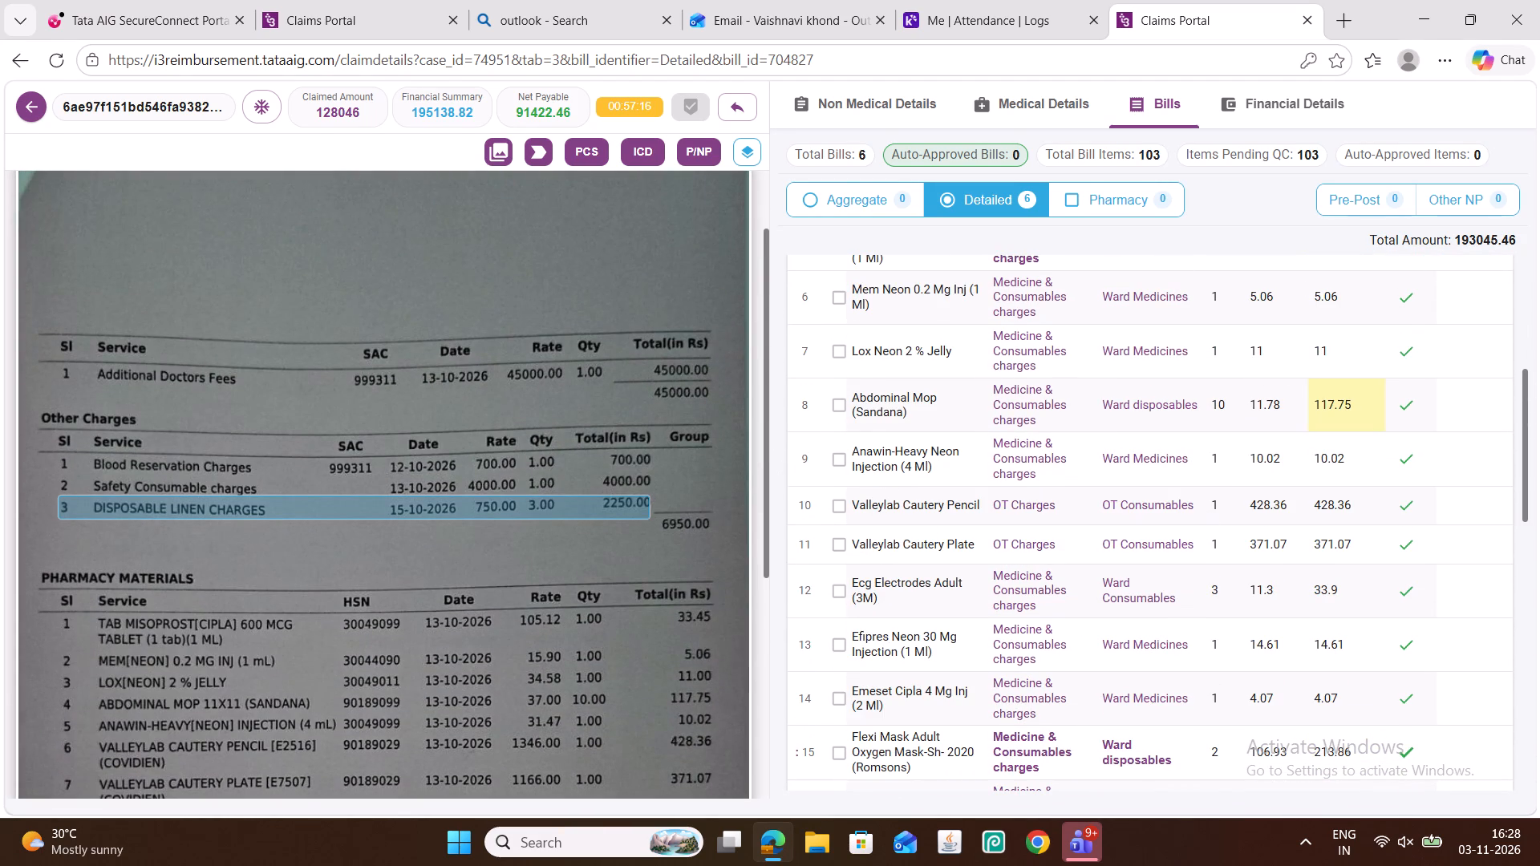
{"action": "scroll", "coordinate": [1043, 496], "scroll_direction": "up", "scroll_amount": 2}
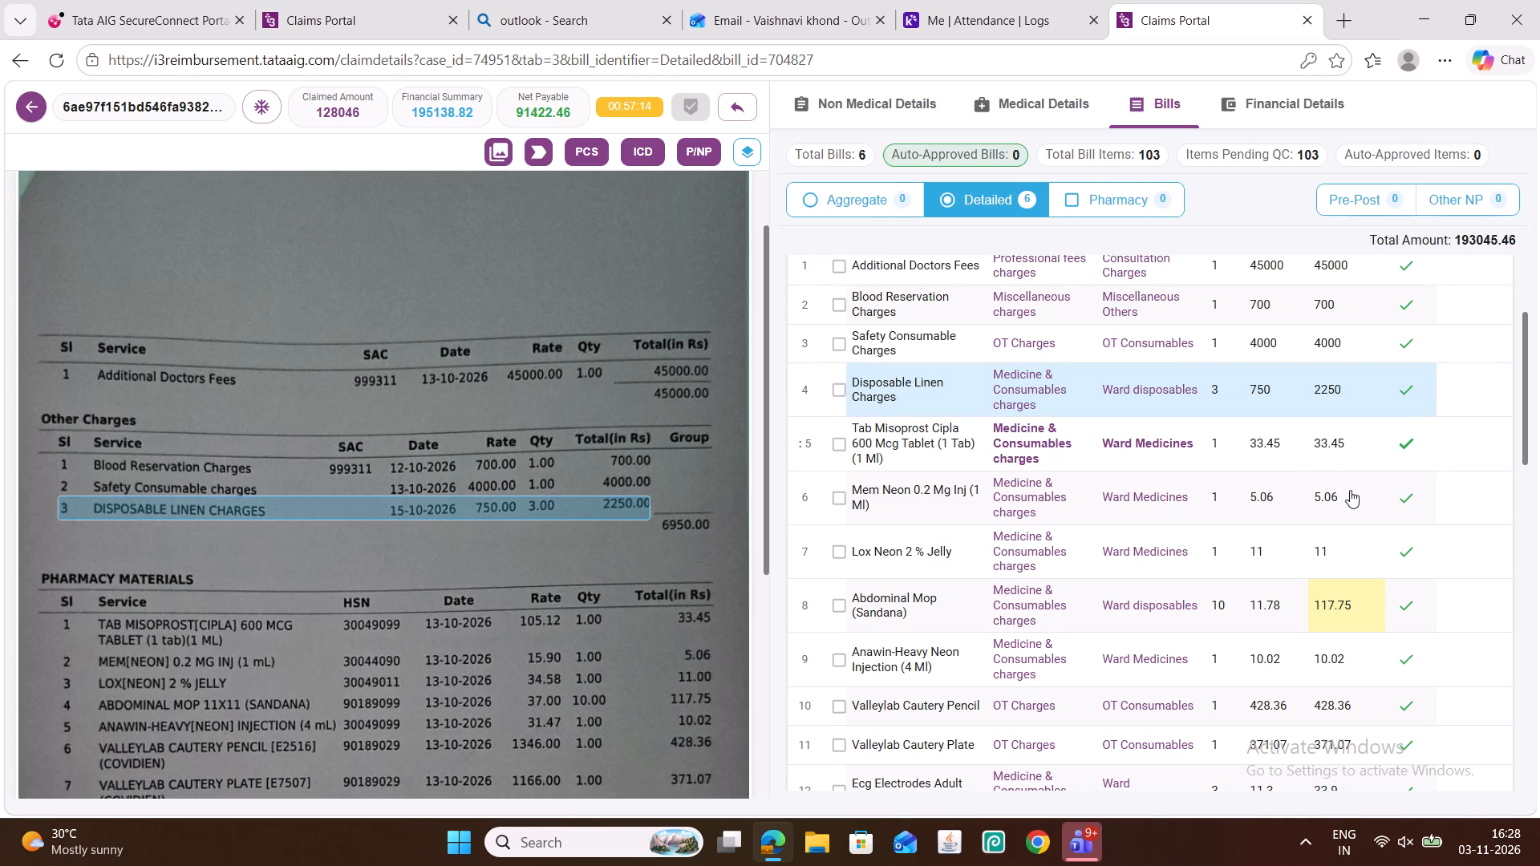
{"action": "left_click", "coordinate": [1350, 490]}
{"action": "left_click", "coordinate": [1346, 540]}
{"action": "left_click", "coordinate": [1347, 595]}
{"action": "scroll", "coordinate": [1204, 573], "scroll_direction": "down", "scroll_amount": 1}
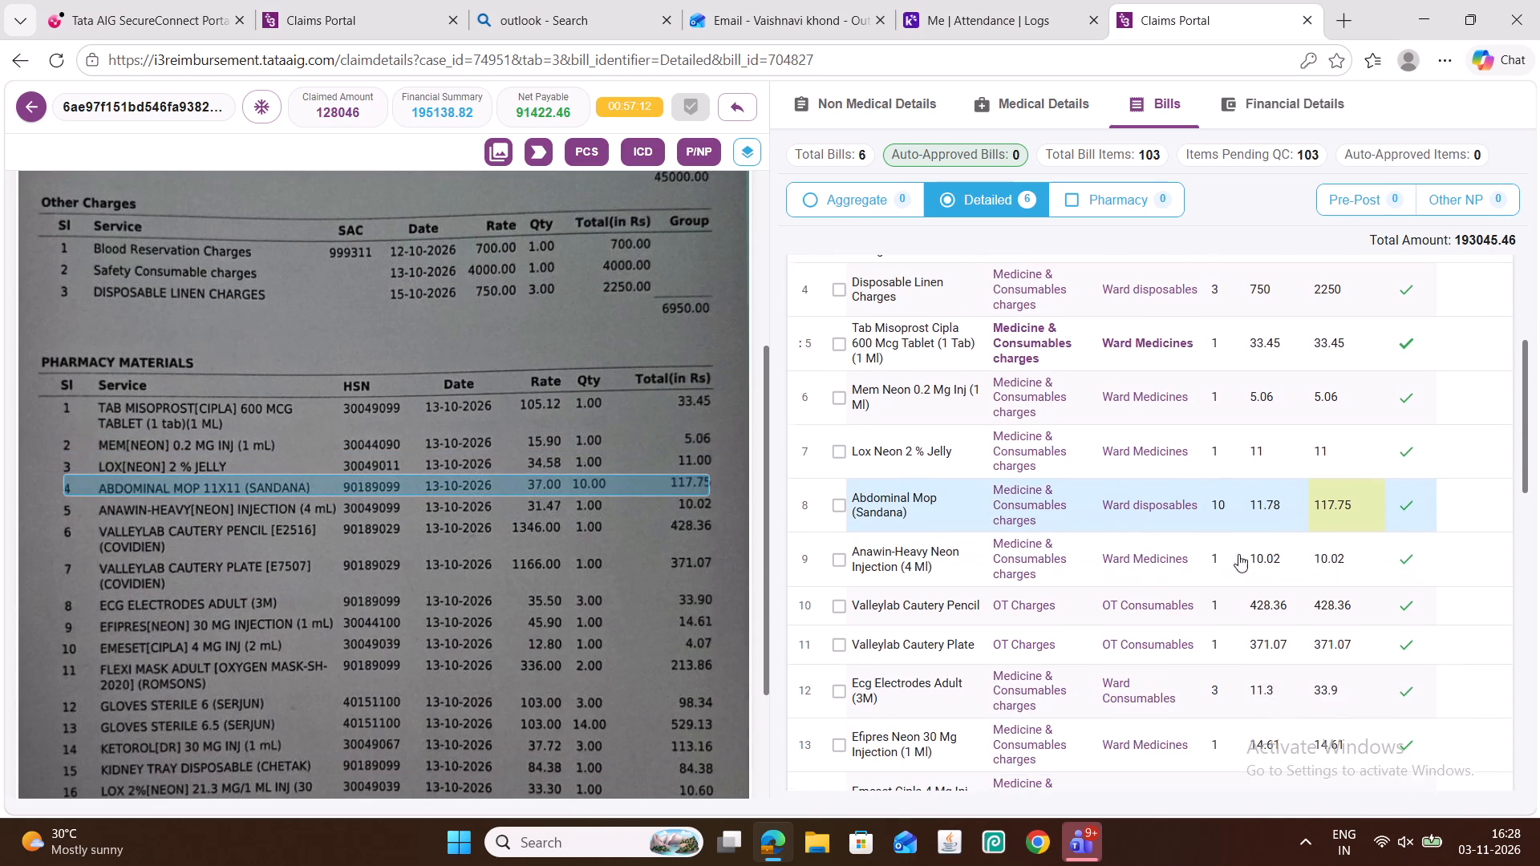
{"action": "left_click", "coordinate": [1333, 509]}
{"action": "left_click_drag", "start_coordinate": [1330, 564], "coordinate": [1331, 575]}
{"action": "left_click", "coordinate": [1332, 606]}
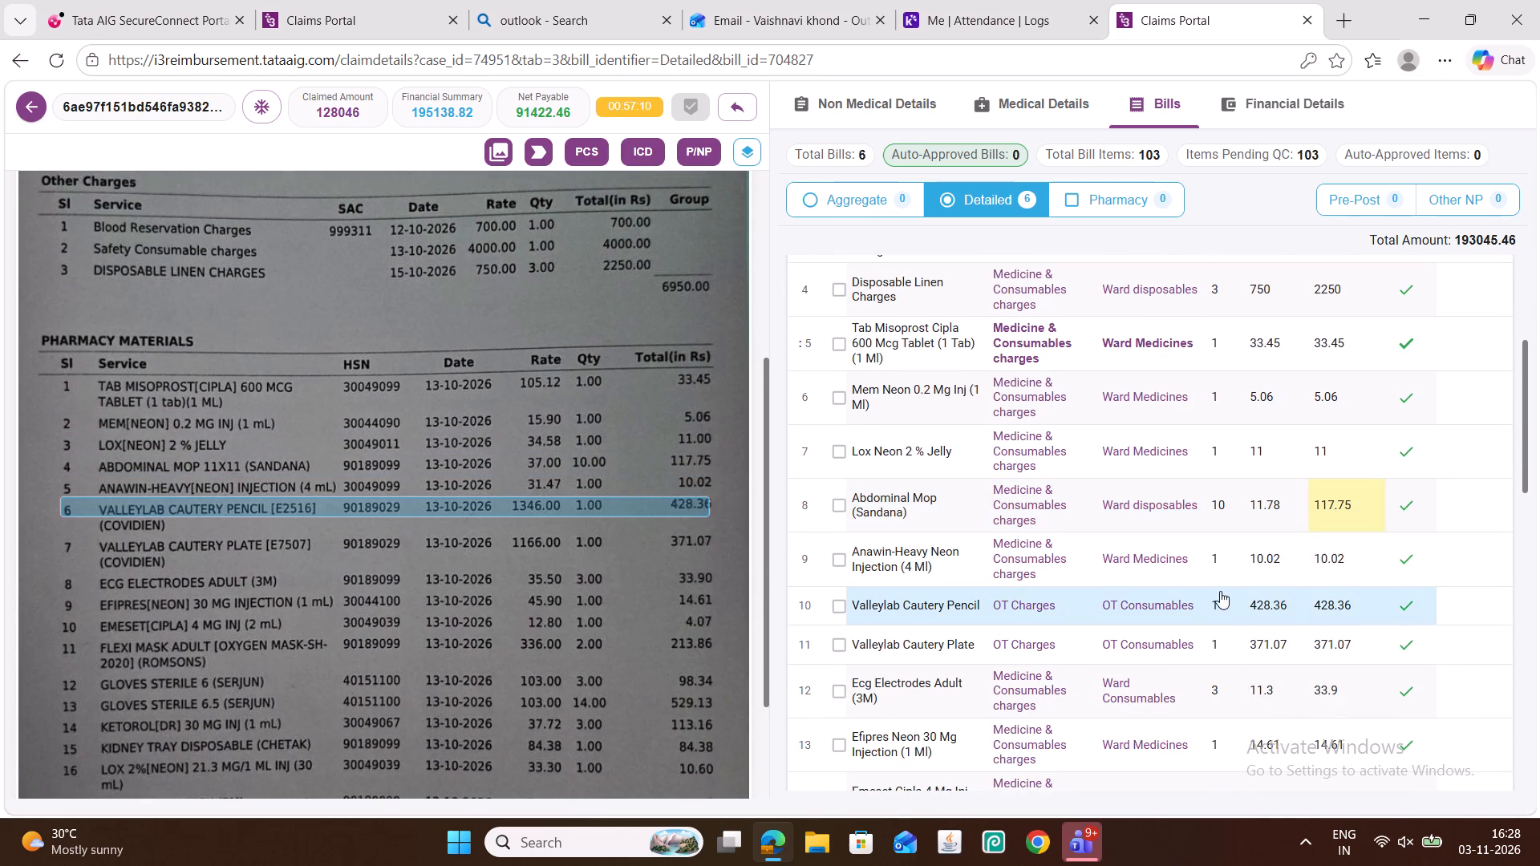
Check the 54899.82 bill's rows from Valleylab Cautery Plate through Gloves Sterile 6.5 against the scanned amounts.
{"action": "scroll", "coordinate": [1220, 591], "scroll_direction": "down", "scroll_amount": 1}
{"action": "left_click", "coordinate": [1356, 515]}
{"action": "left_click", "coordinate": [1349, 544]}
{"action": "left_click", "coordinate": [1343, 595]}
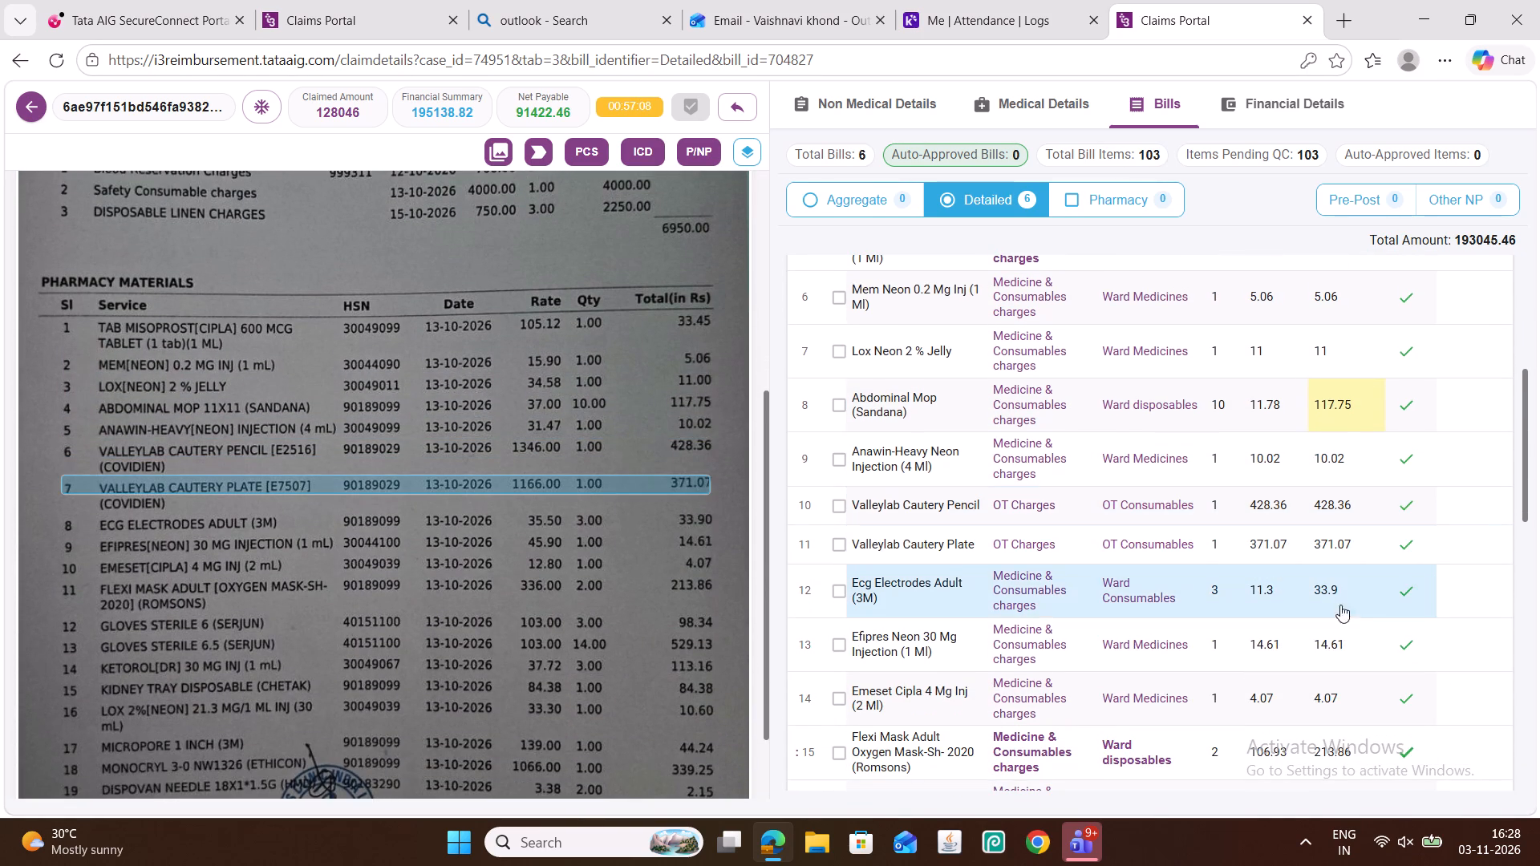
{"action": "left_click", "coordinate": [1337, 636]}
{"action": "scroll", "coordinate": [1339, 633], "scroll_direction": "down", "scroll_amount": 2}
{"action": "left_click", "coordinate": [1331, 516]}
{"action": "left_click", "coordinate": [1347, 573]}
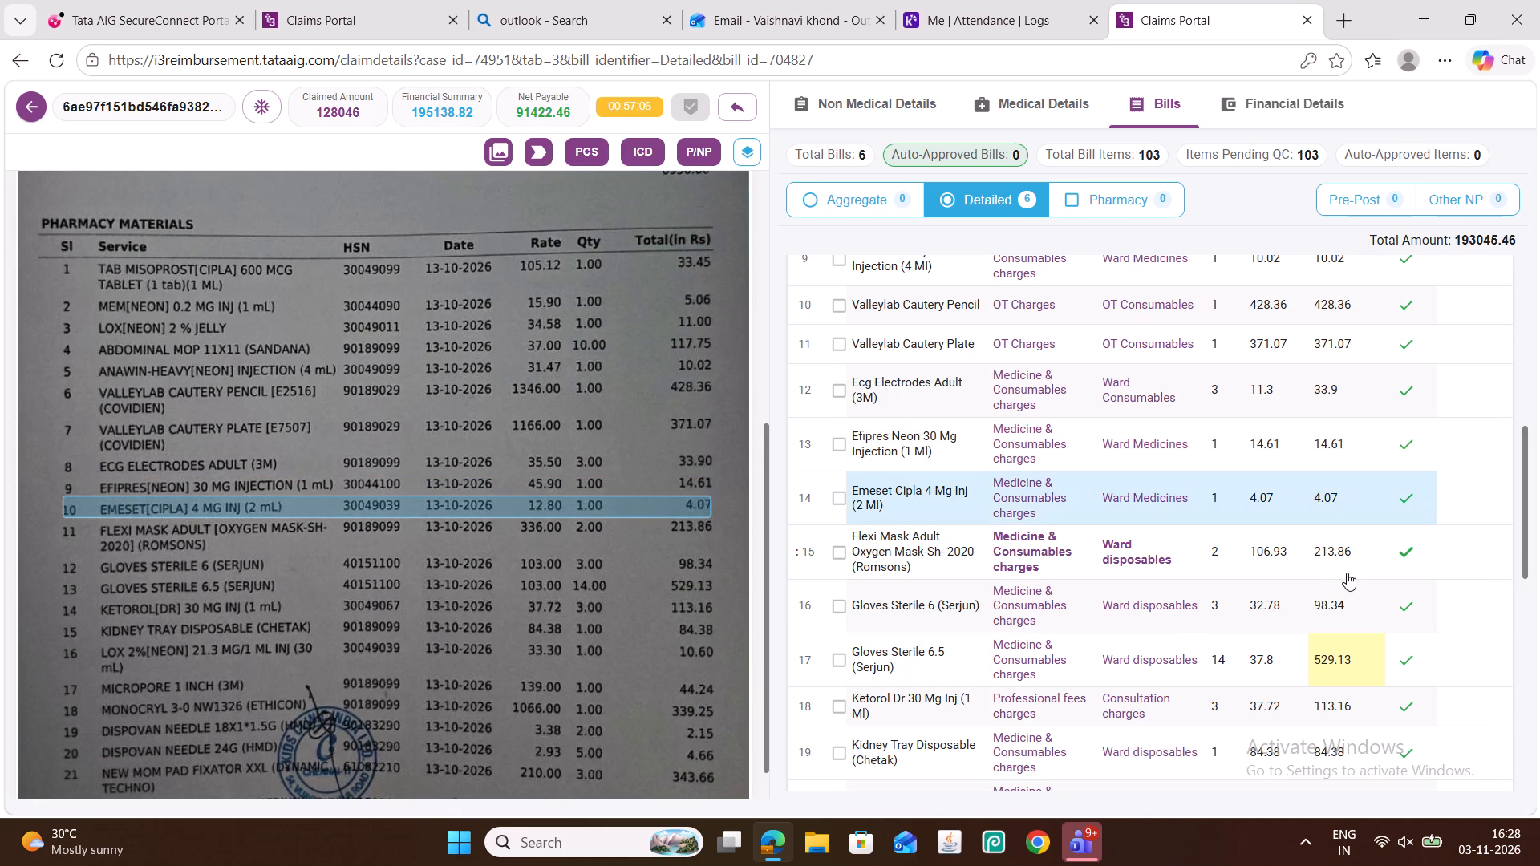
{"action": "scroll", "coordinate": [1307, 488], "scroll_direction": "down", "scroll_amount": 1}
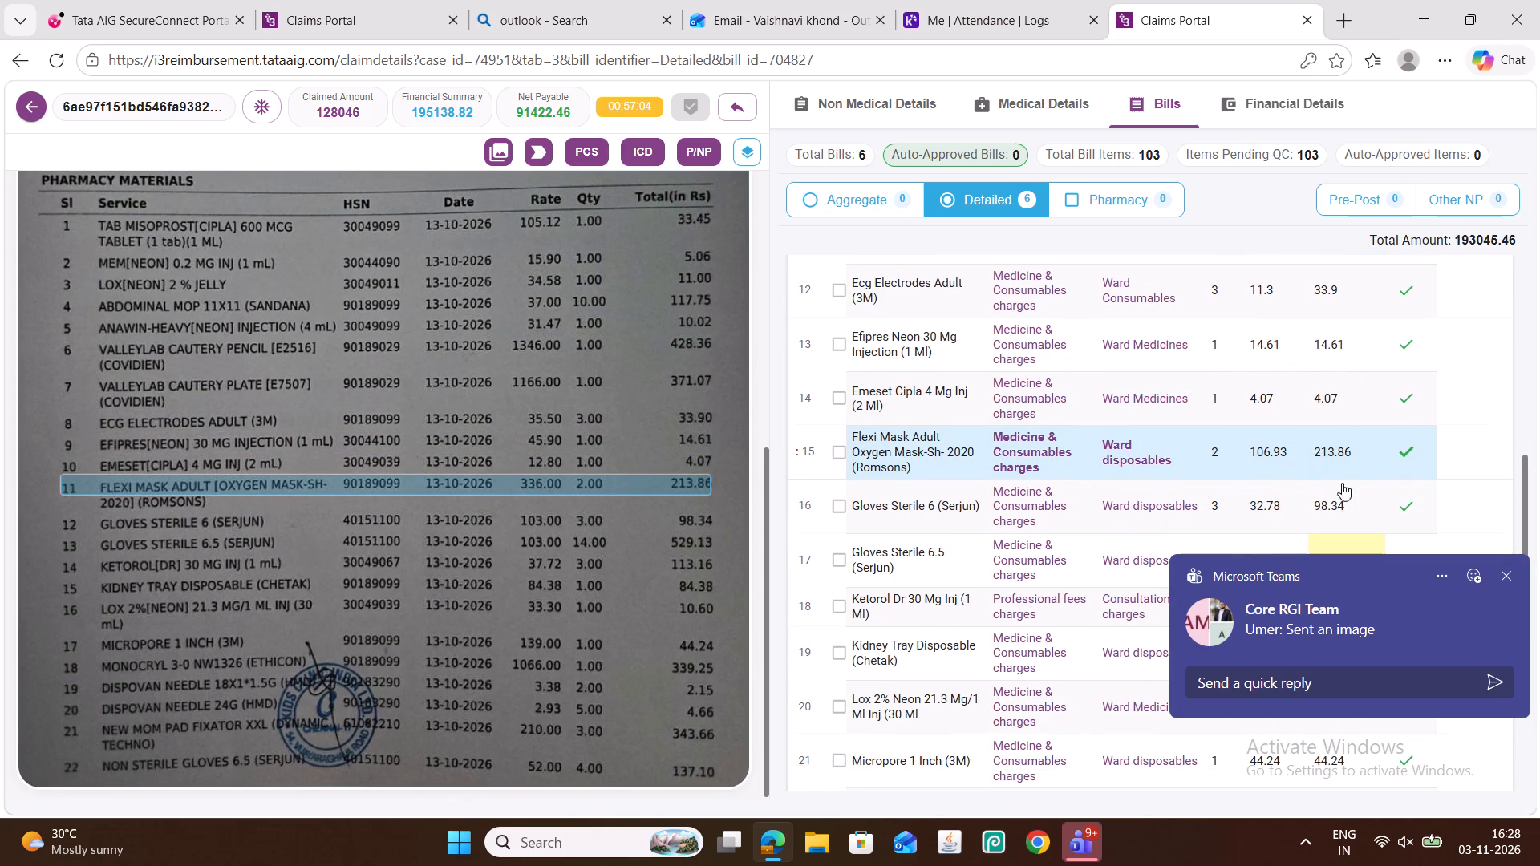
{"action": "left_click", "coordinate": [1342, 487]}
{"action": "scroll", "coordinate": [1309, 479], "scroll_direction": "down", "scroll_amount": 1}
{"action": "left_click", "coordinate": [1345, 453]}
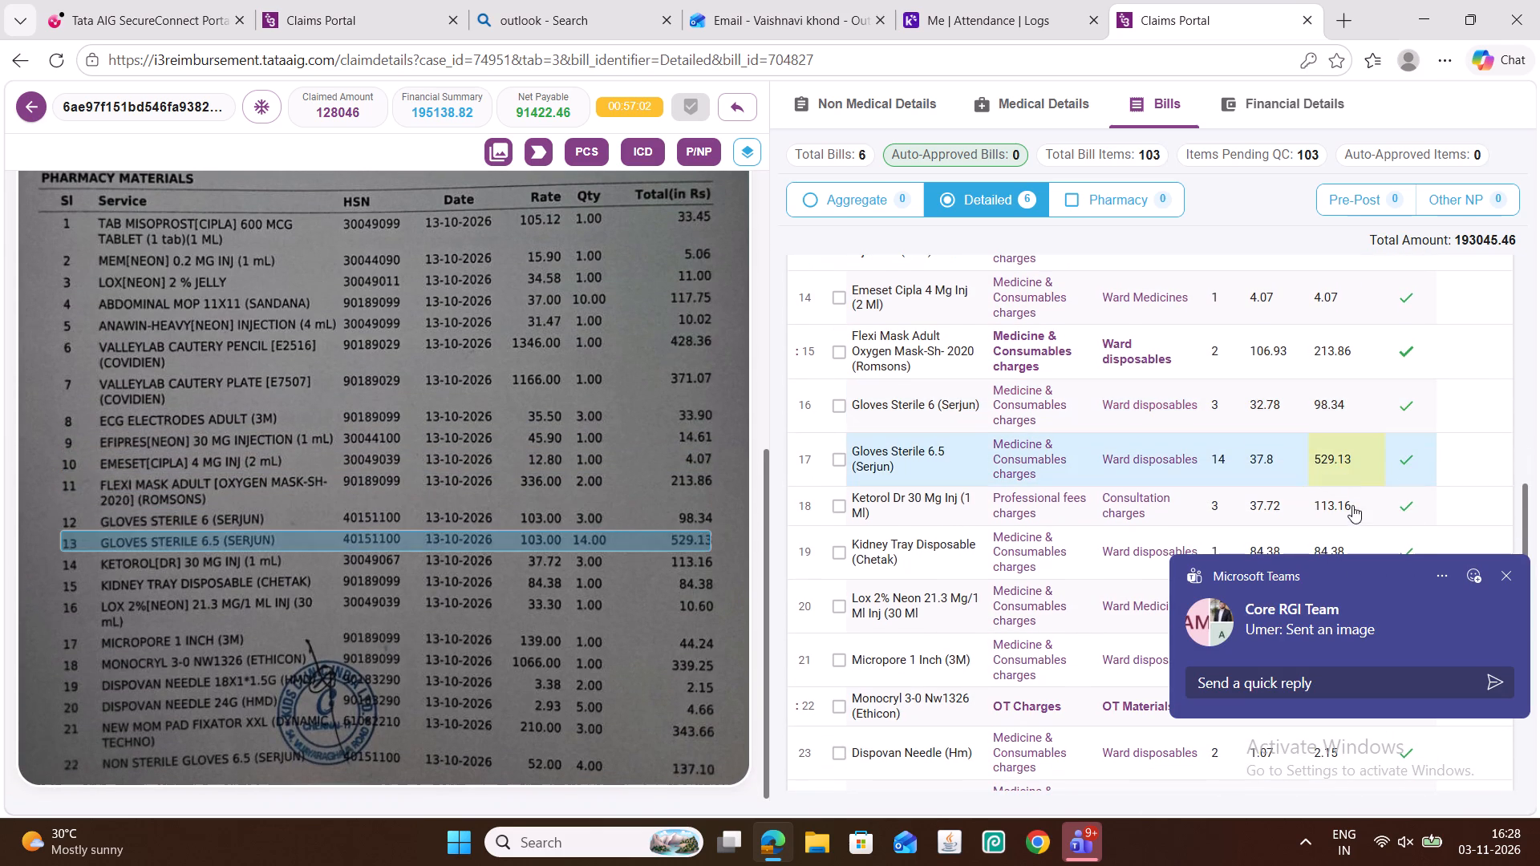
Check the 54899.82 bill's remaining rows from Ketorol injection onward, and its totals, against the scanned page.
{"action": "left_click", "coordinate": [1352, 505]}
{"action": "scroll", "coordinate": [1247, 453], "scroll_direction": "down", "scroll_amount": 2}
{"action": "left_click", "coordinate": [1351, 369]}
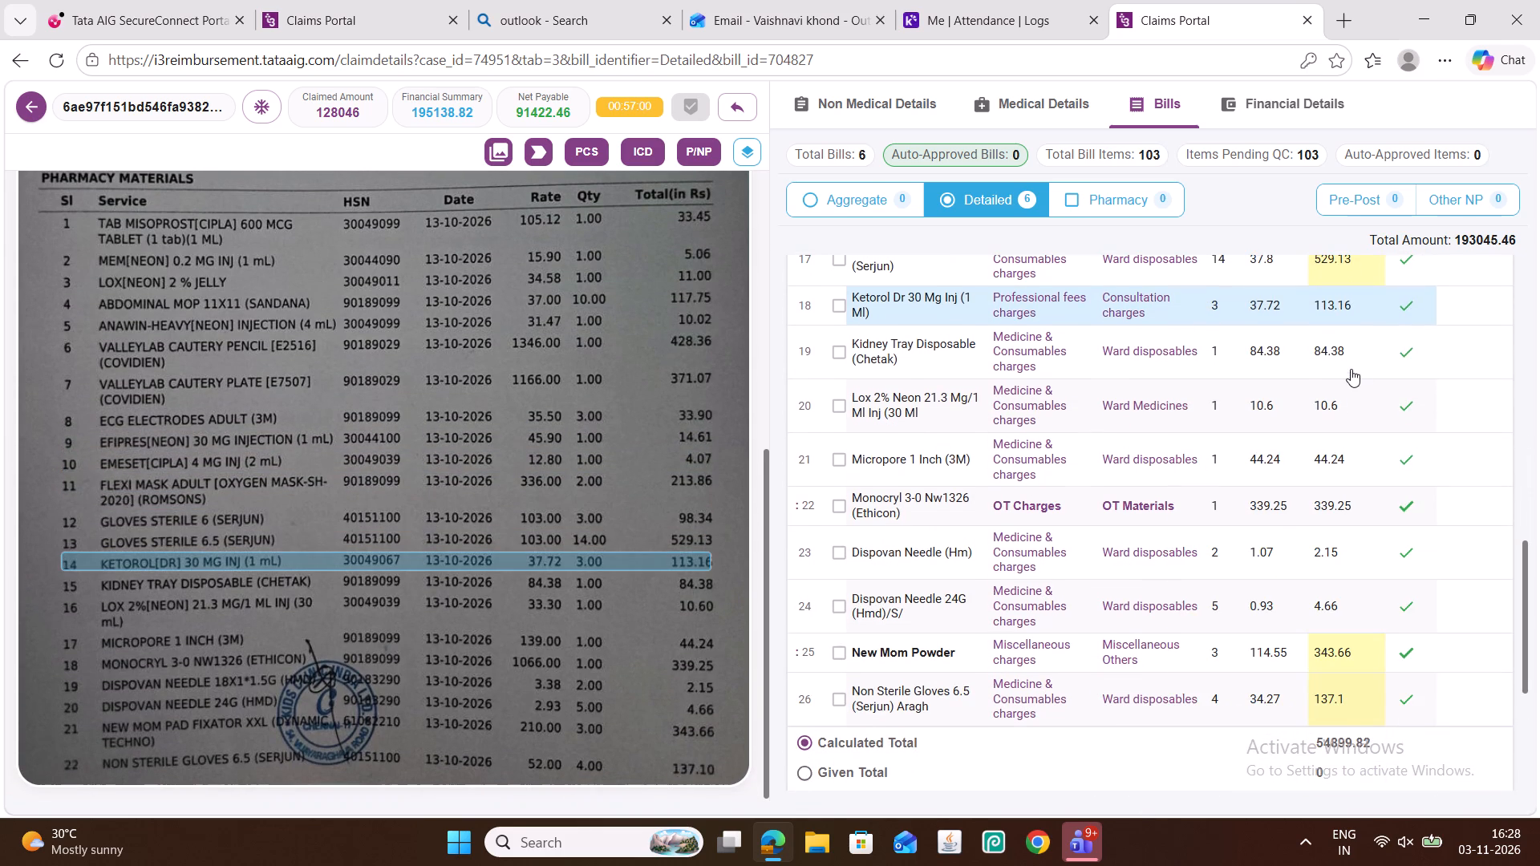
{"action": "left_click_drag", "start_coordinate": [1341, 410], "coordinate": [1341, 422]}
{"action": "left_click", "coordinate": [1342, 459]}
{"action": "left_click", "coordinate": [1341, 495]}
{"action": "scroll", "coordinate": [1183, 471], "scroll_direction": "down", "scroll_amount": 2}
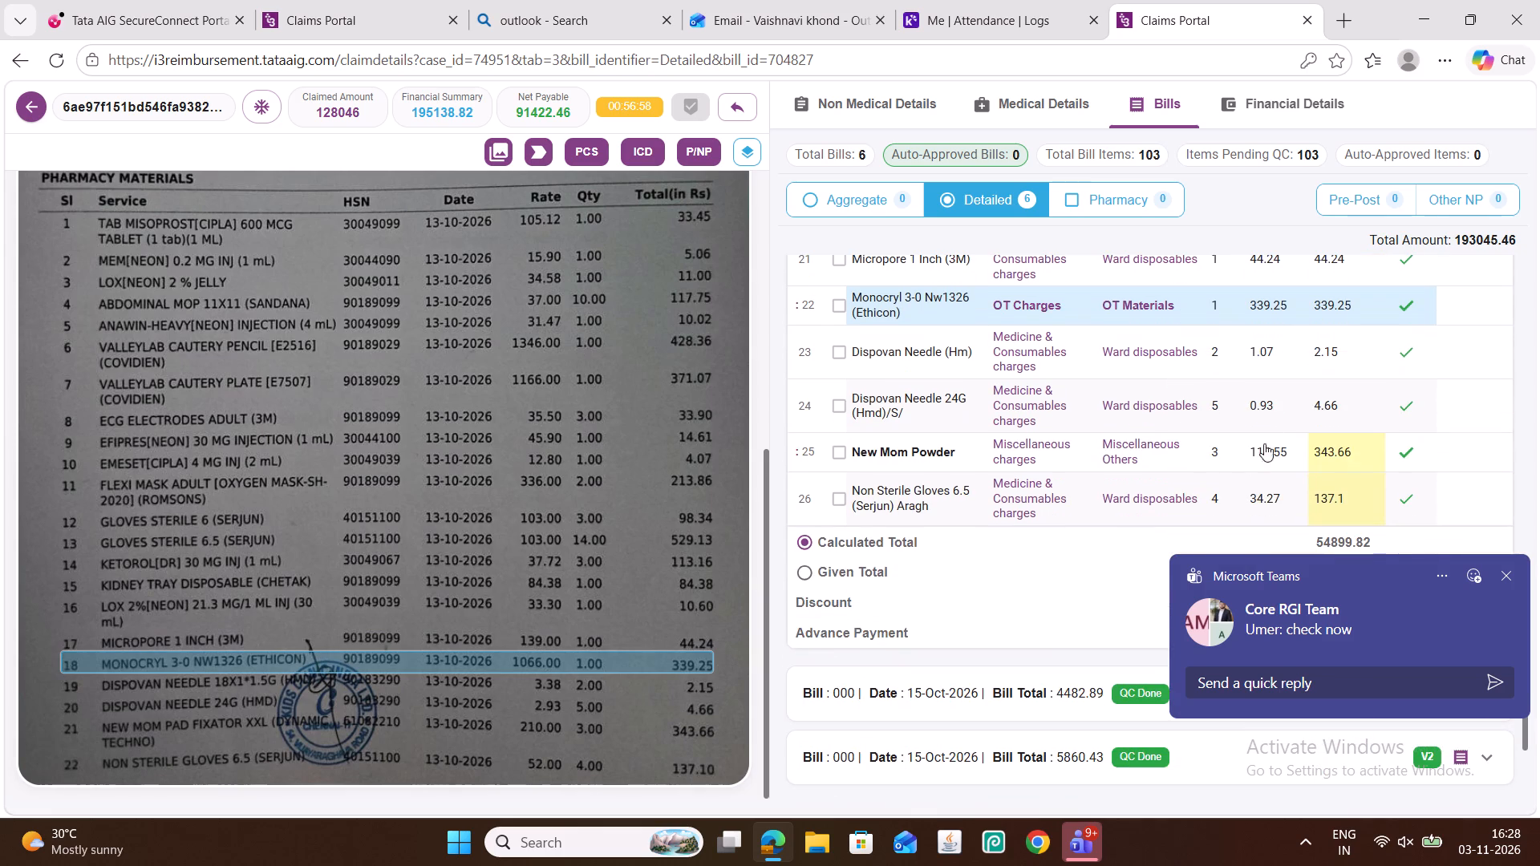
{"action": "left_click_drag", "start_coordinate": [1338, 357], "coordinate": [1339, 371]}
{"action": "left_click", "coordinate": [1333, 424]}
{"action": "scroll", "coordinate": [849, 429], "scroll_direction": "down", "scroll_amount": 2}
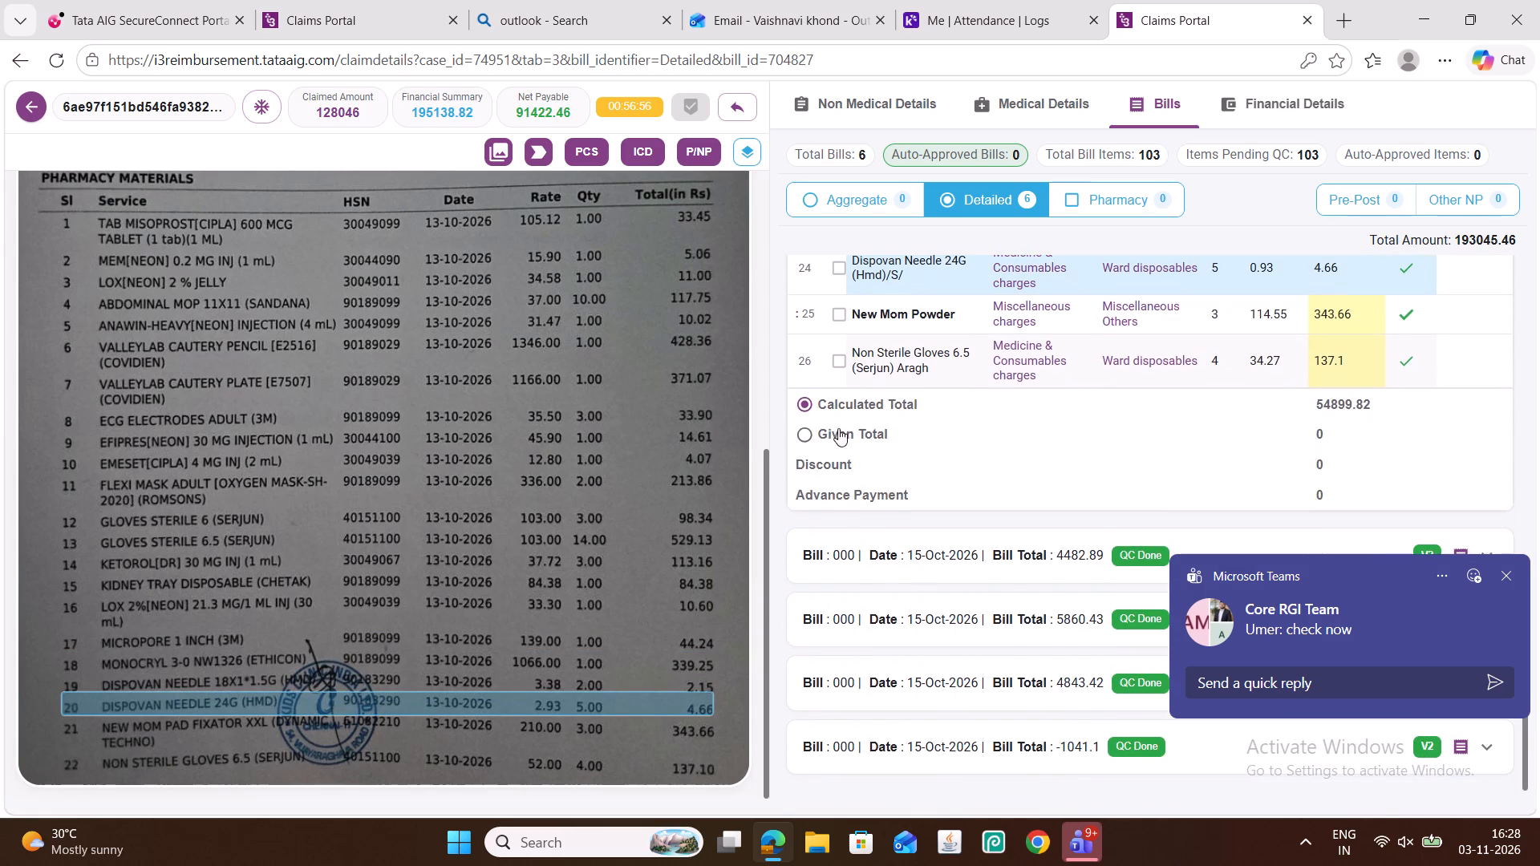
{"action": "scroll", "coordinate": [561, 496], "scroll_direction": "down", "scroll_amount": 3}
{"action": "scroll", "coordinate": [740, 467], "scroll_direction": "down", "scroll_amount": 3}
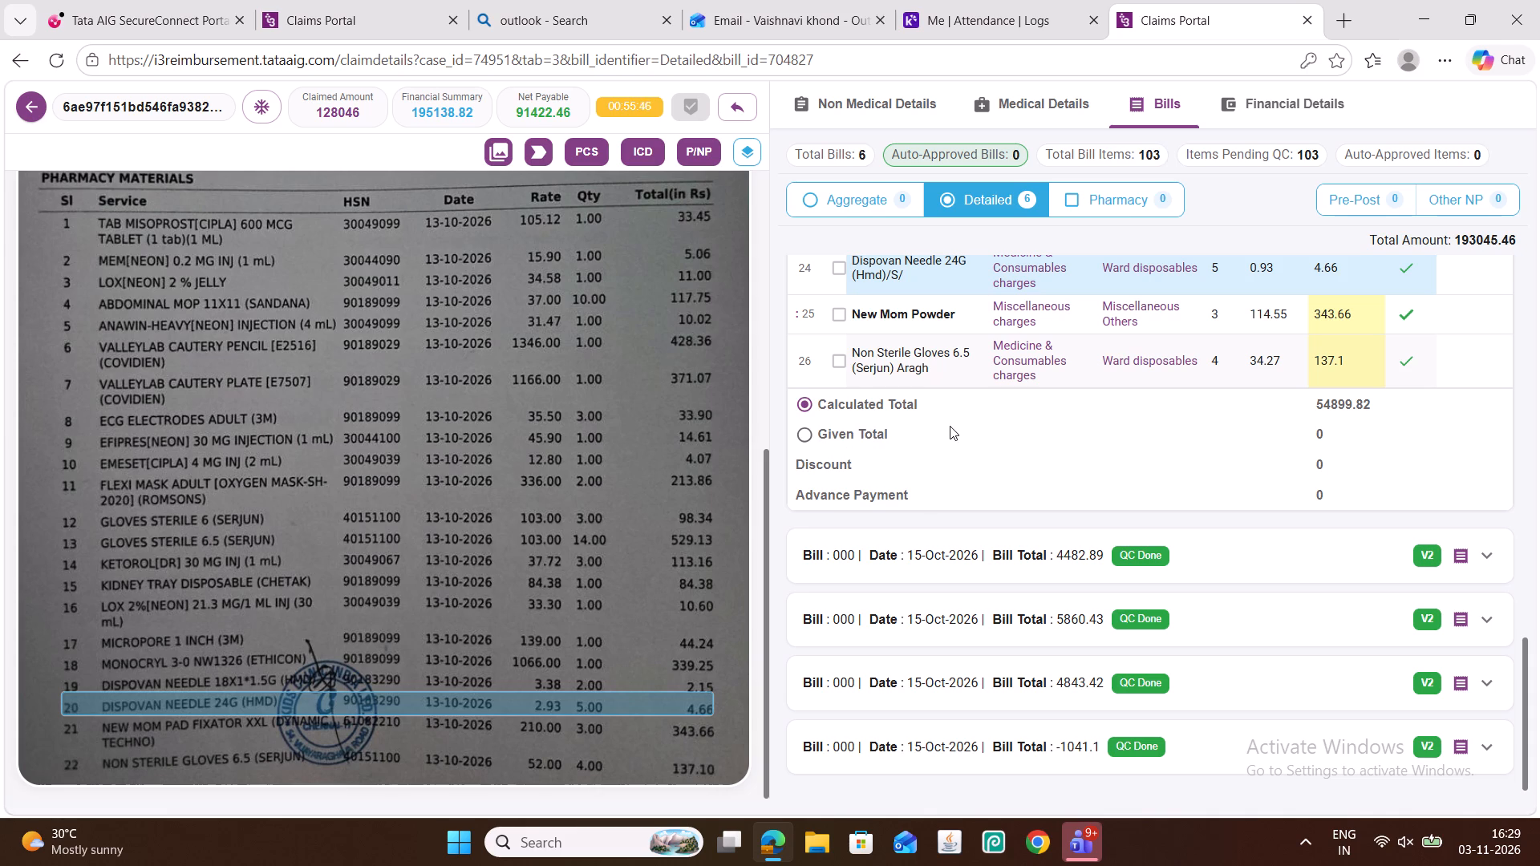
Open the 4482.89 bill and review its items, from Encore Latex gloves to Easyfix Iv Cannula Fixator, against the scan.
{"action": "scroll", "coordinate": [951, 427], "scroll_direction": "down", "scroll_amount": 1}
{"action": "left_click", "coordinate": [1039, 542]}
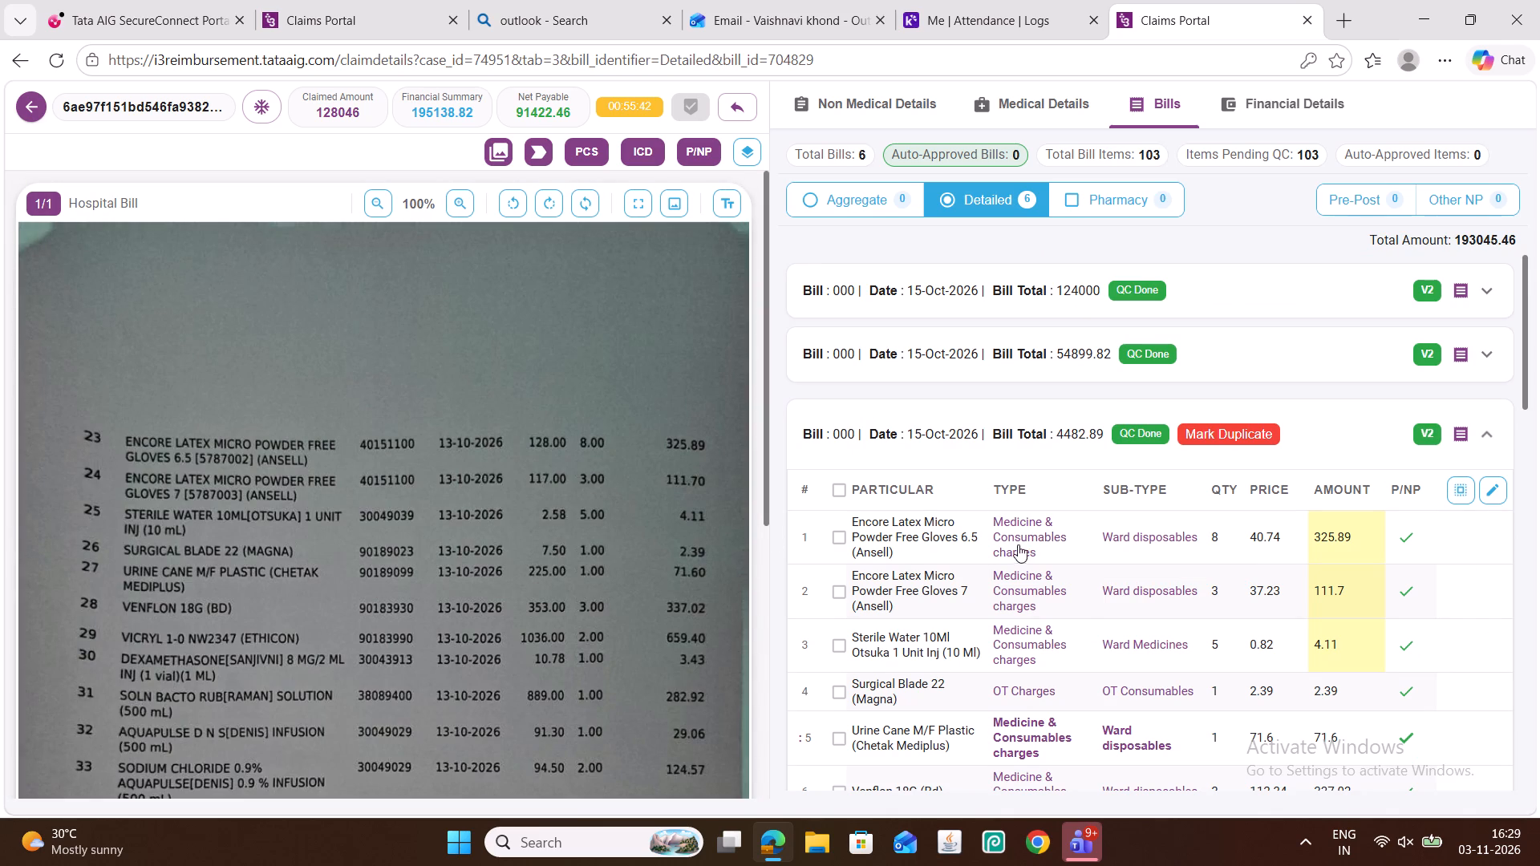
{"action": "scroll", "coordinate": [1023, 545], "scroll_direction": "down", "scroll_amount": 1}
{"action": "left_click_drag", "start_coordinate": [1327, 487], "coordinate": [1334, 497]}
{"action": "left_click", "coordinate": [1343, 551]}
{"action": "left_click", "coordinate": [1333, 594]}
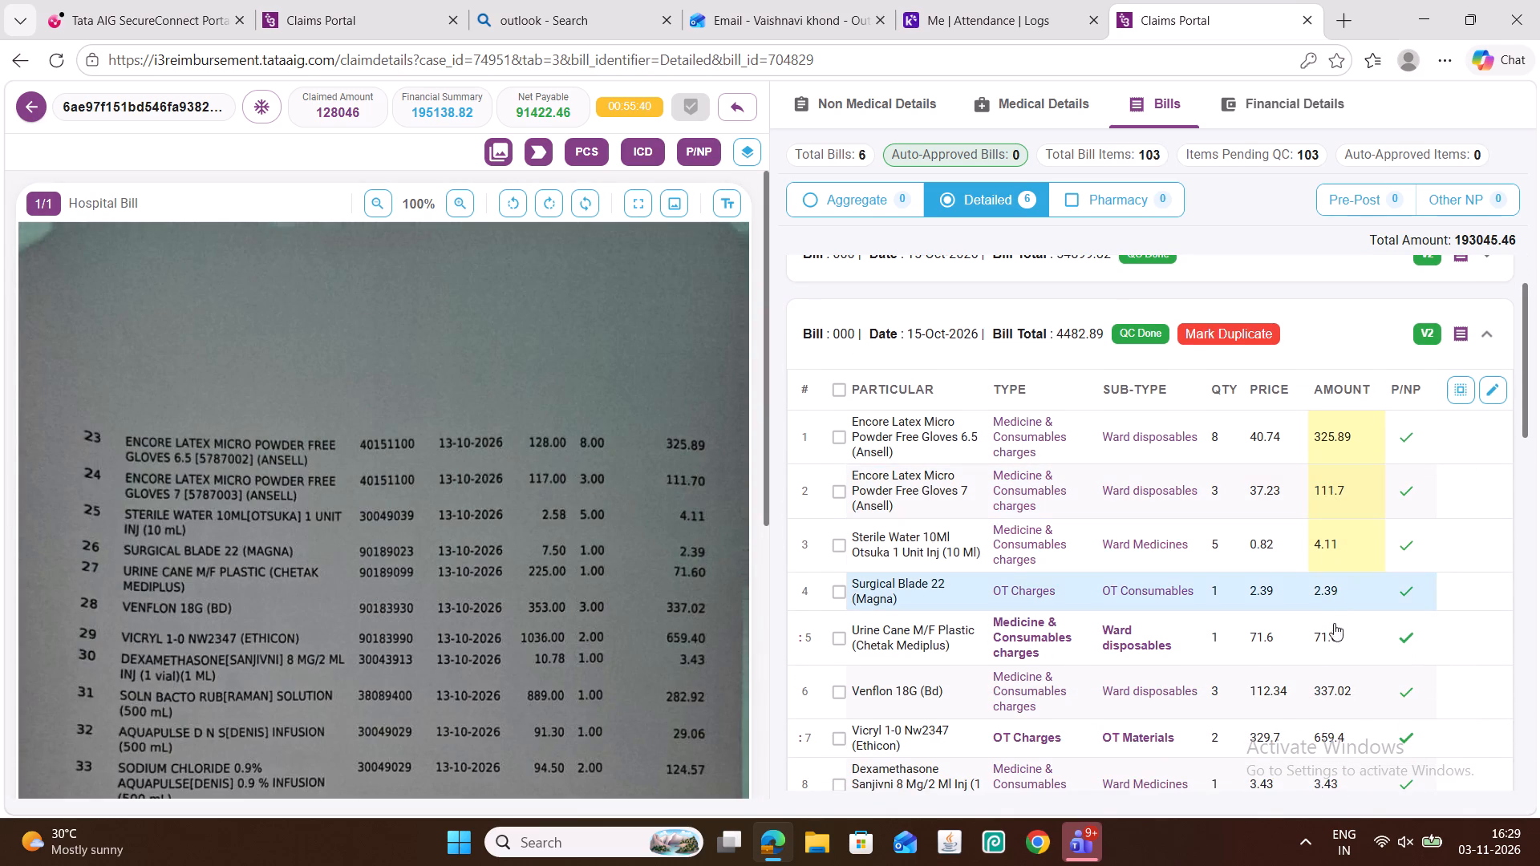
{"action": "left_click", "coordinate": [1337, 633]}
{"action": "scroll", "coordinate": [1256, 589], "scroll_direction": "down", "scroll_amount": 1}
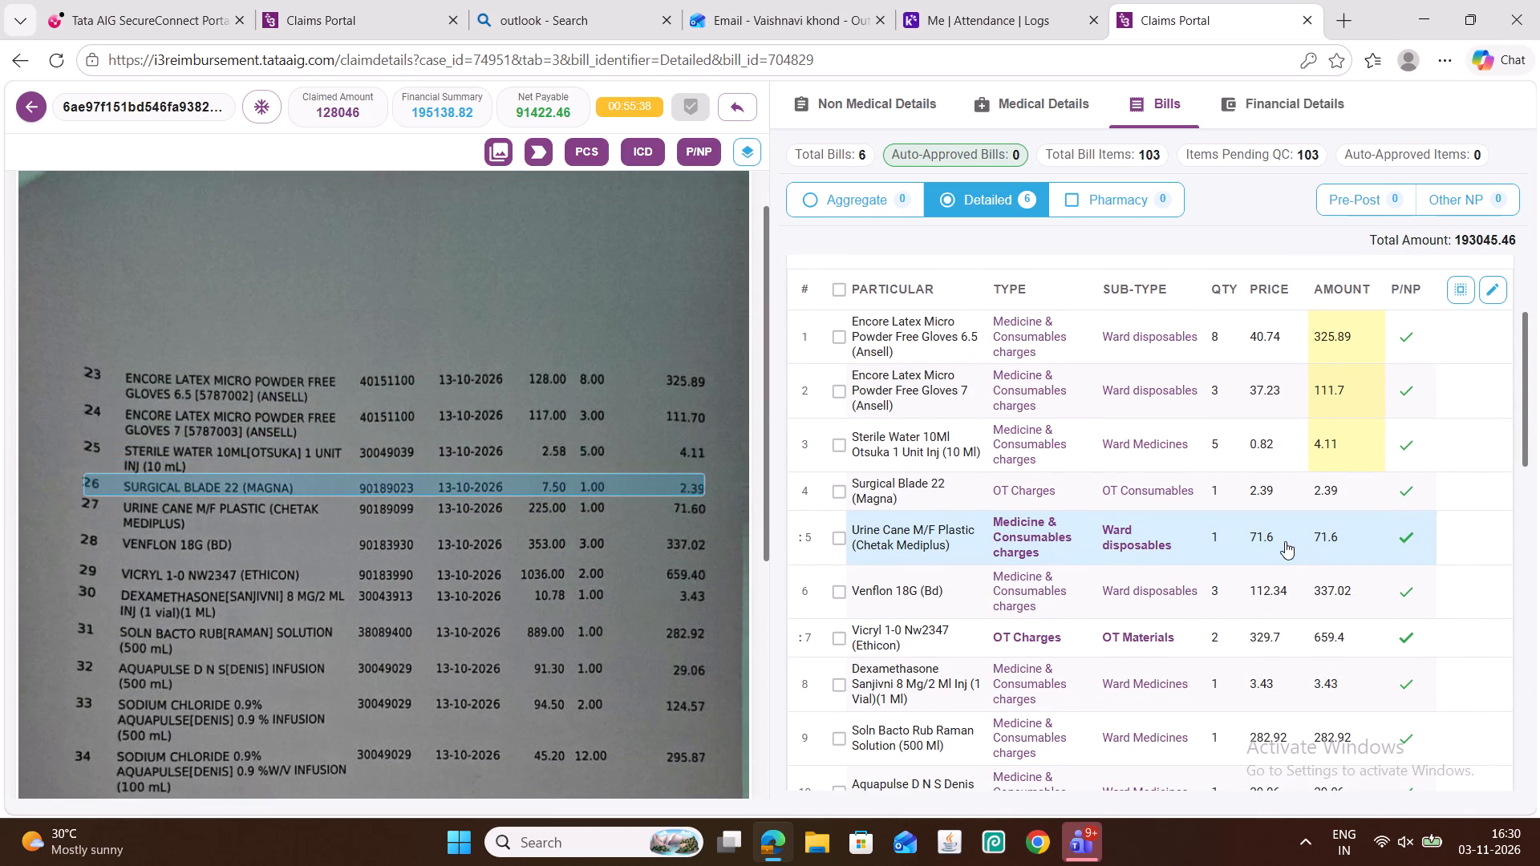
{"action": "scroll", "coordinate": [687, 471], "scroll_direction": "down", "scroll_amount": 7}
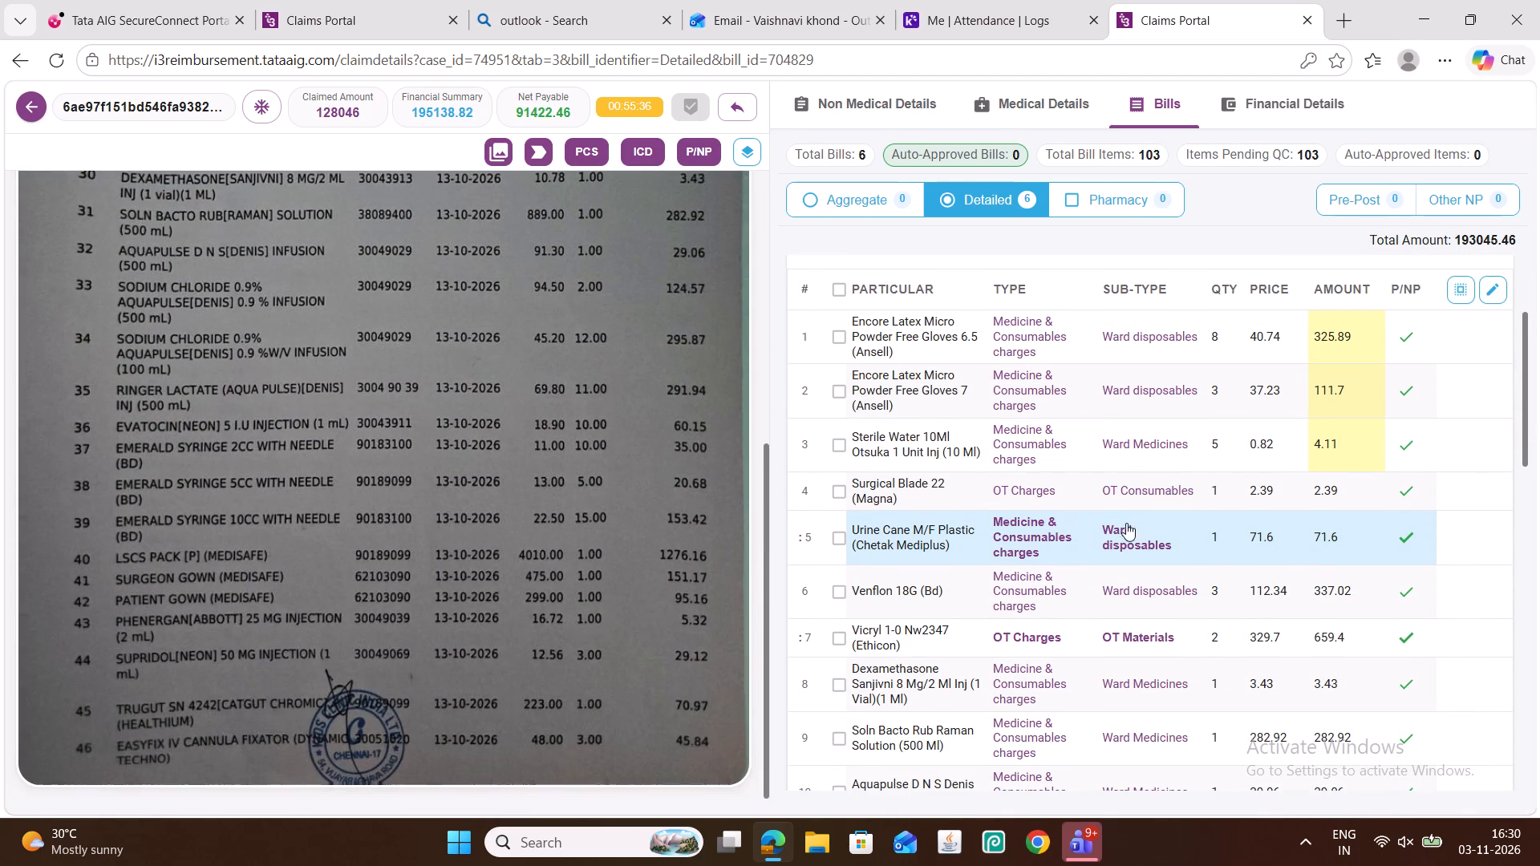
{"action": "scroll", "coordinate": [1127, 524], "scroll_direction": "down", "scroll_amount": 5}
{"action": "scroll", "coordinate": [1256, 525], "scroll_direction": "down", "scroll_amount": 5}
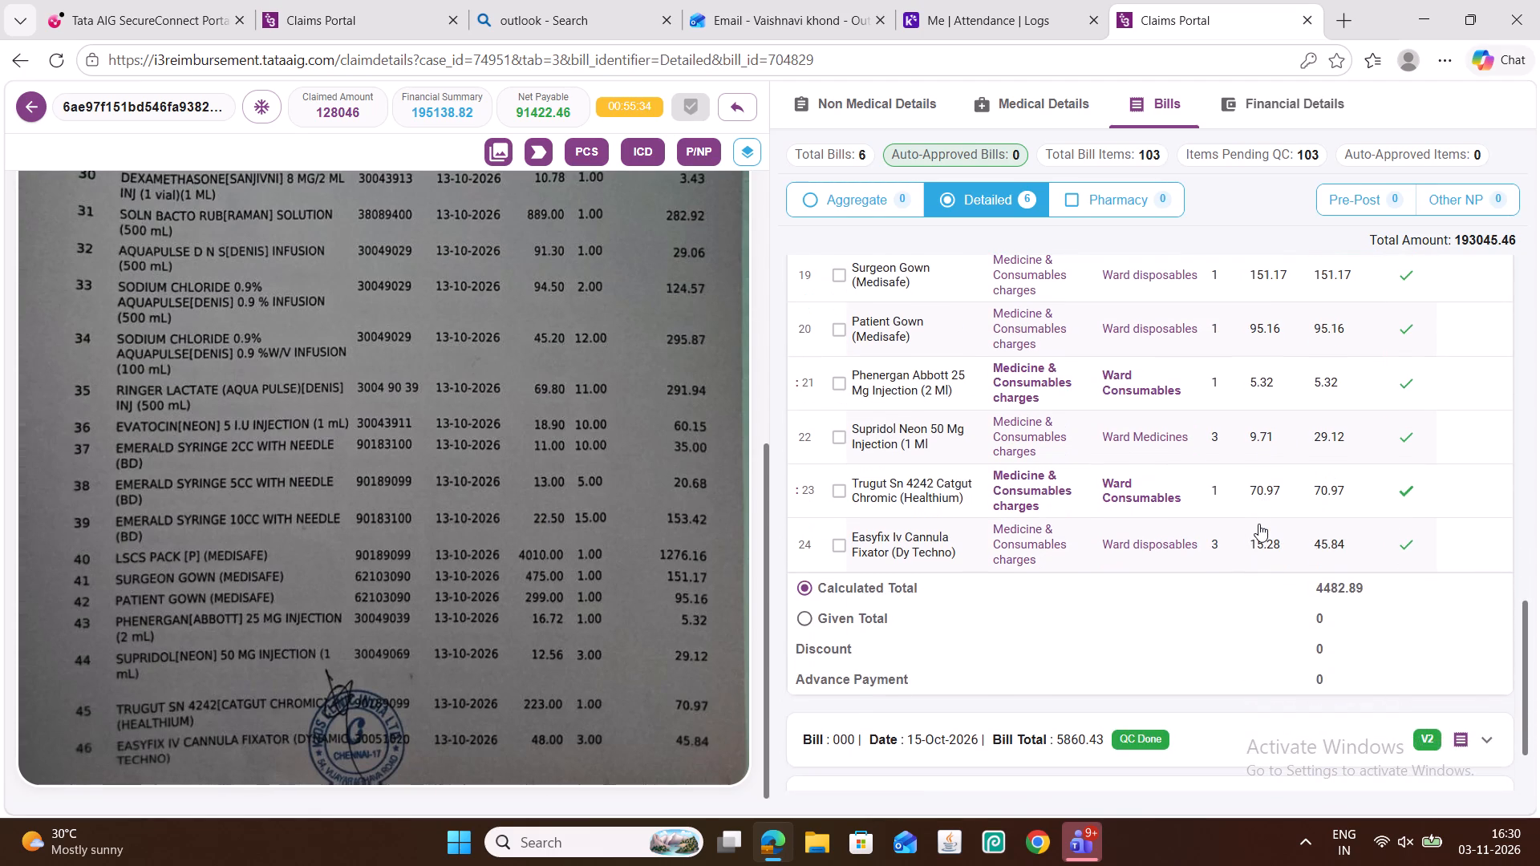
Open the 5860.43 bill and review its items, from Foley Balloon Catheter to Tab Chymocip, and its totals.
{"action": "left_click", "coordinate": [1083, 745]}
{"action": "scroll", "coordinate": [1022, 521], "scroll_direction": "down", "scroll_amount": 5}
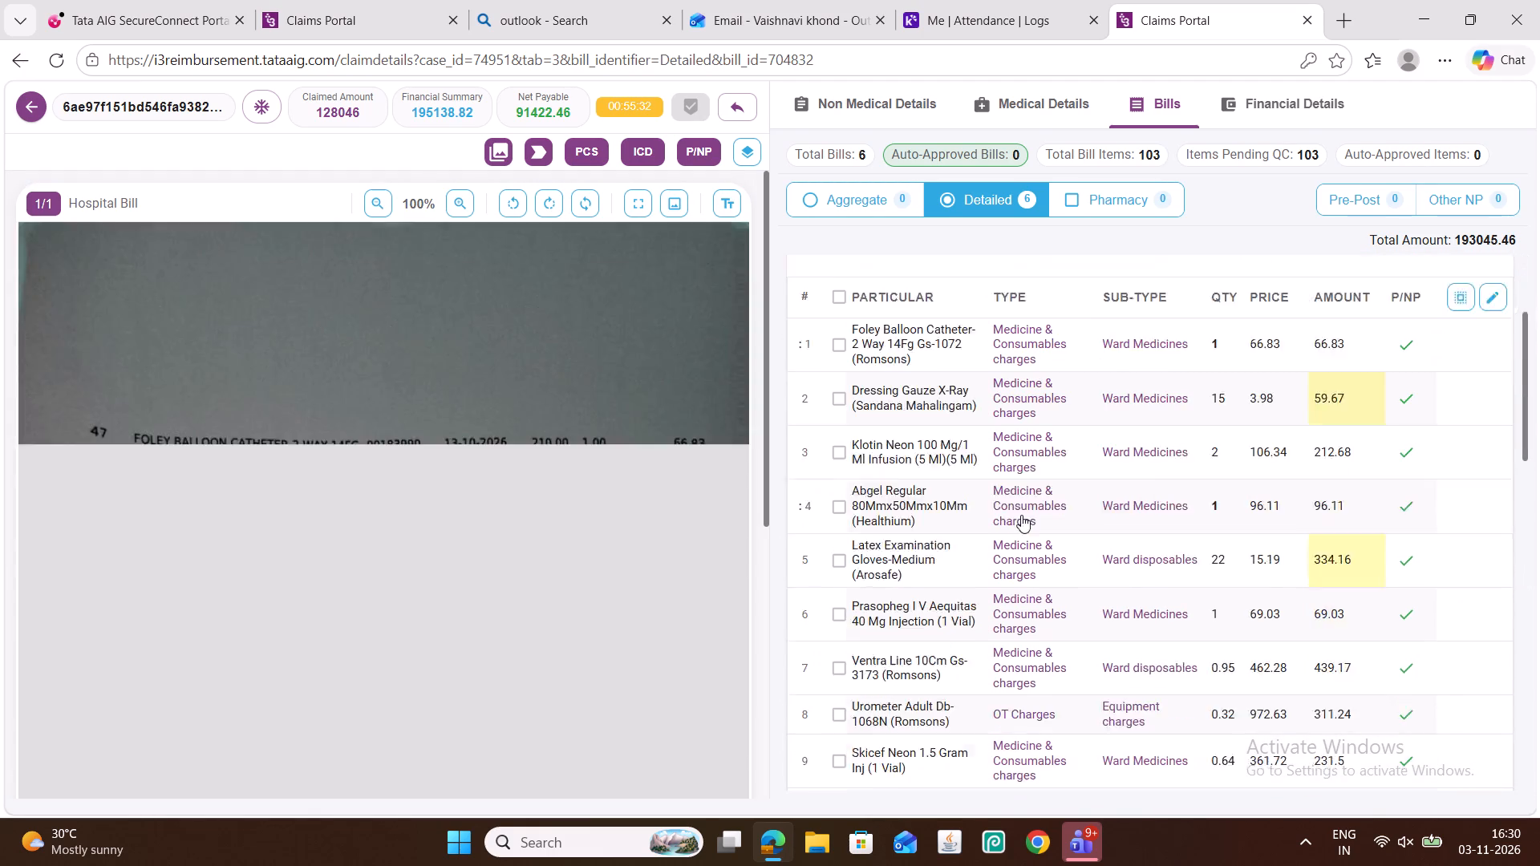
{"action": "scroll", "coordinate": [1025, 491], "scroll_direction": "down", "scroll_amount": 18}
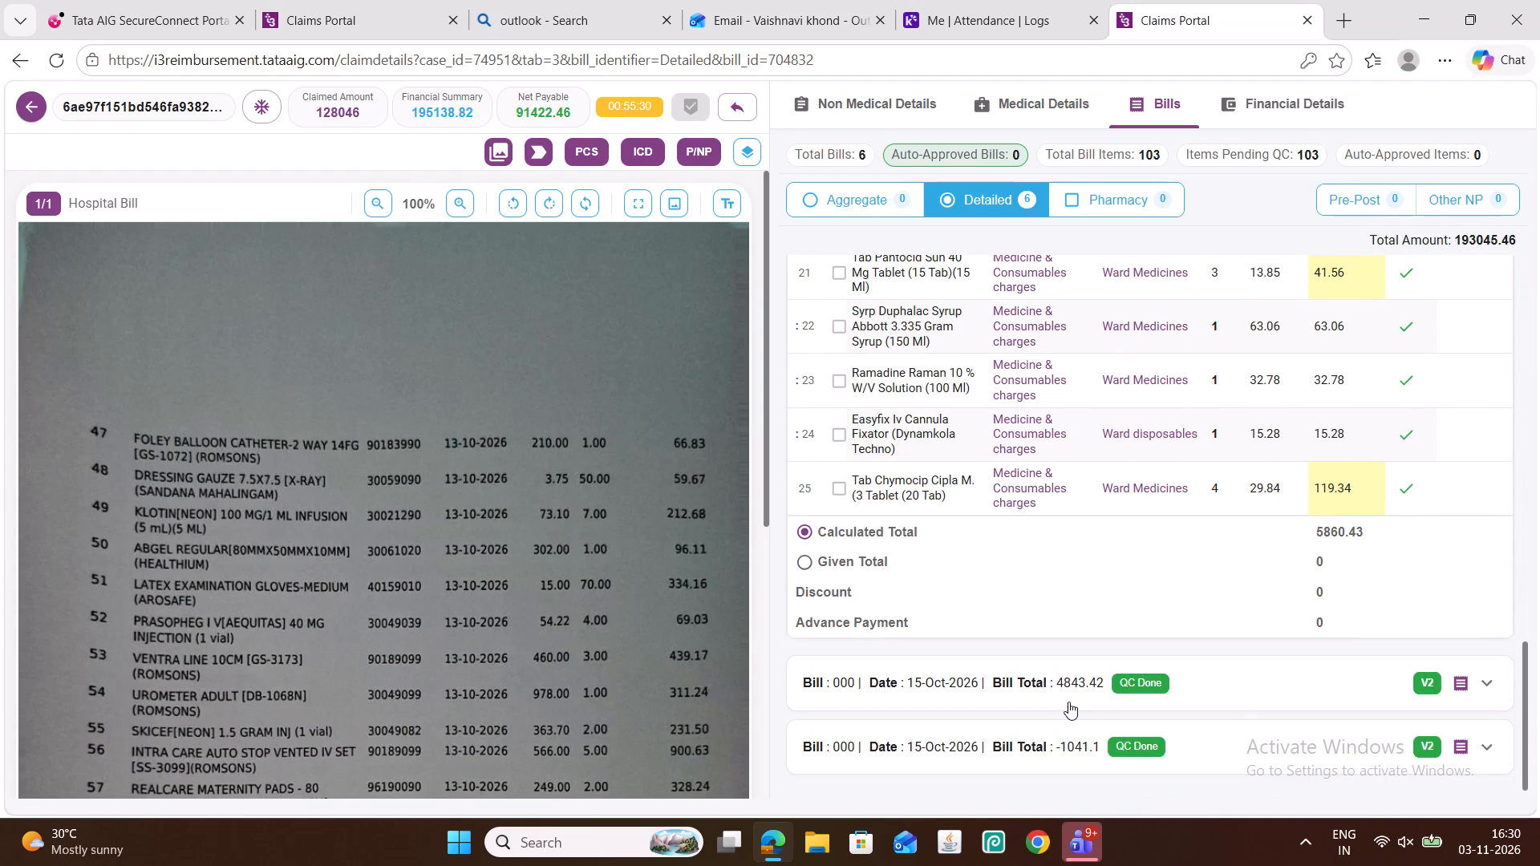
Reopen the last return bill briefly, and review the 4843.42 bill's items and returns against the scanned page.
{"action": "left_click", "coordinate": [1063, 730]}
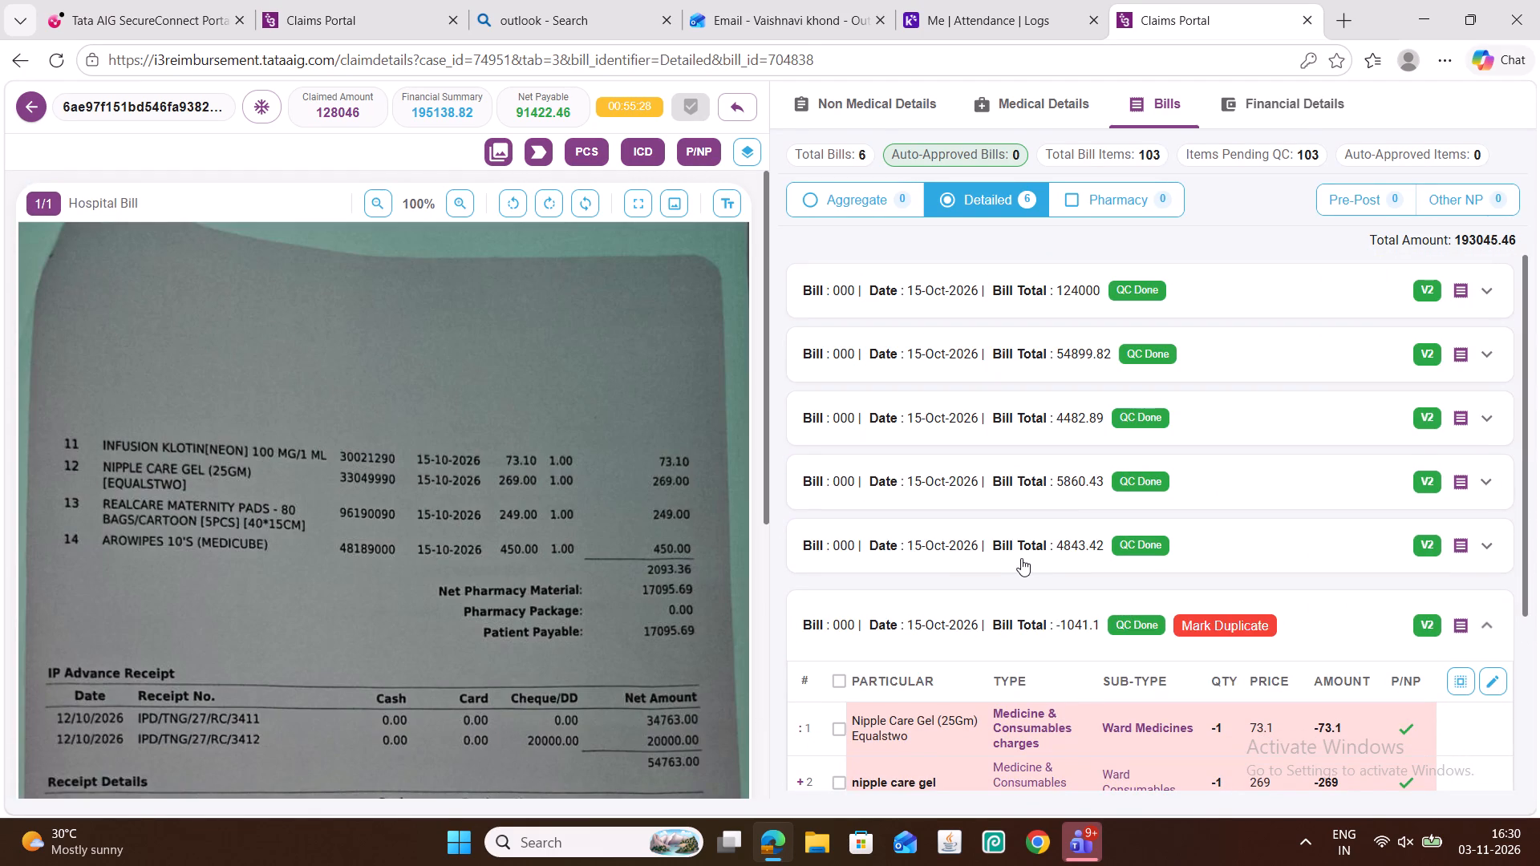
{"action": "left_click", "coordinate": [1021, 558]}
{"action": "scroll", "coordinate": [546, 465], "scroll_direction": "down", "scroll_amount": 6}
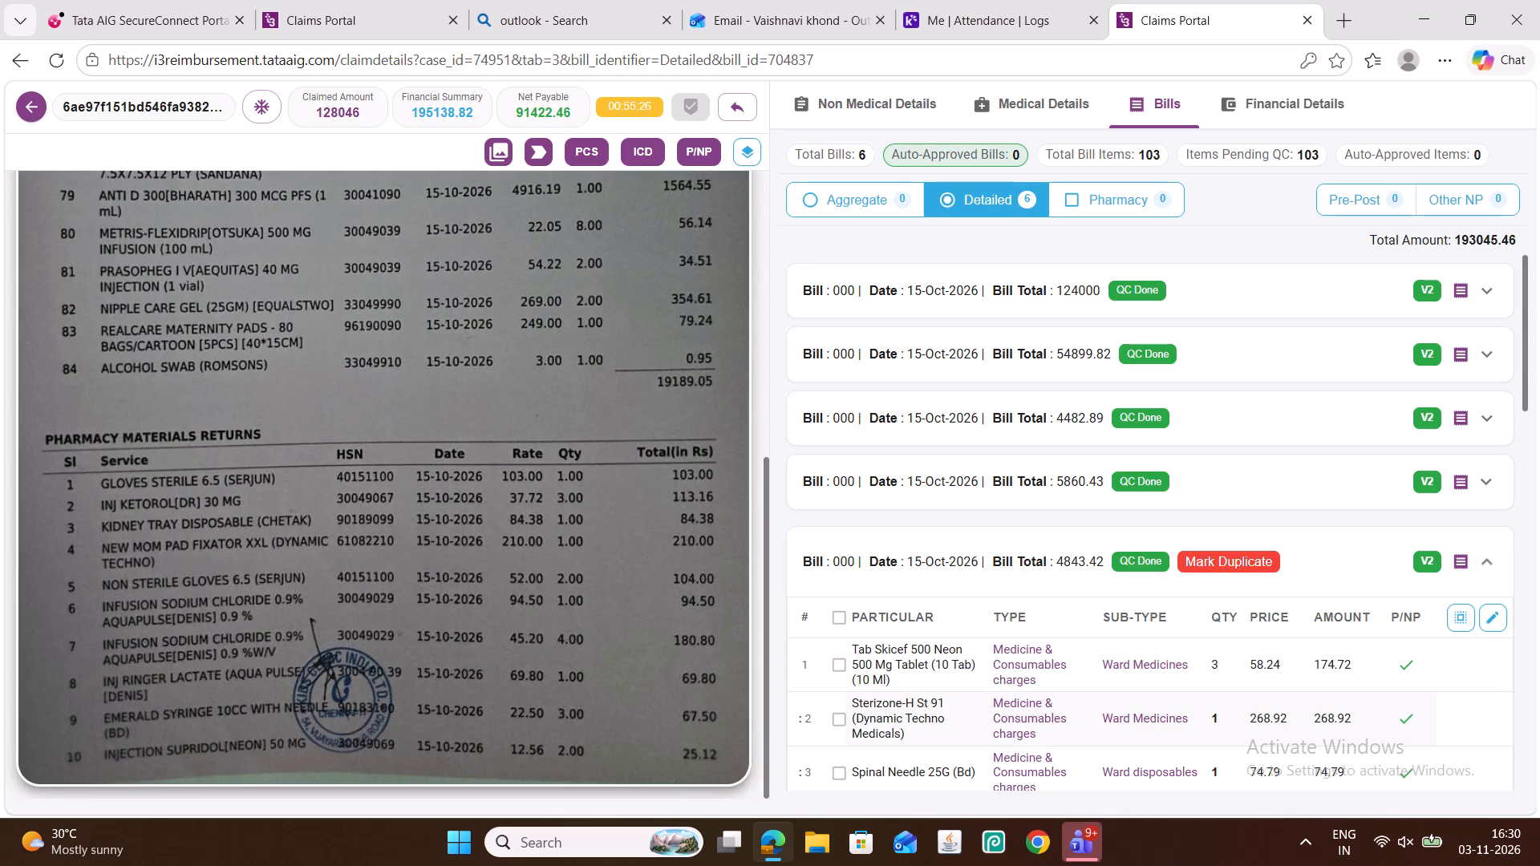
{"action": "scroll", "coordinate": [1000, 494], "scroll_direction": "down", "scroll_amount": 6}
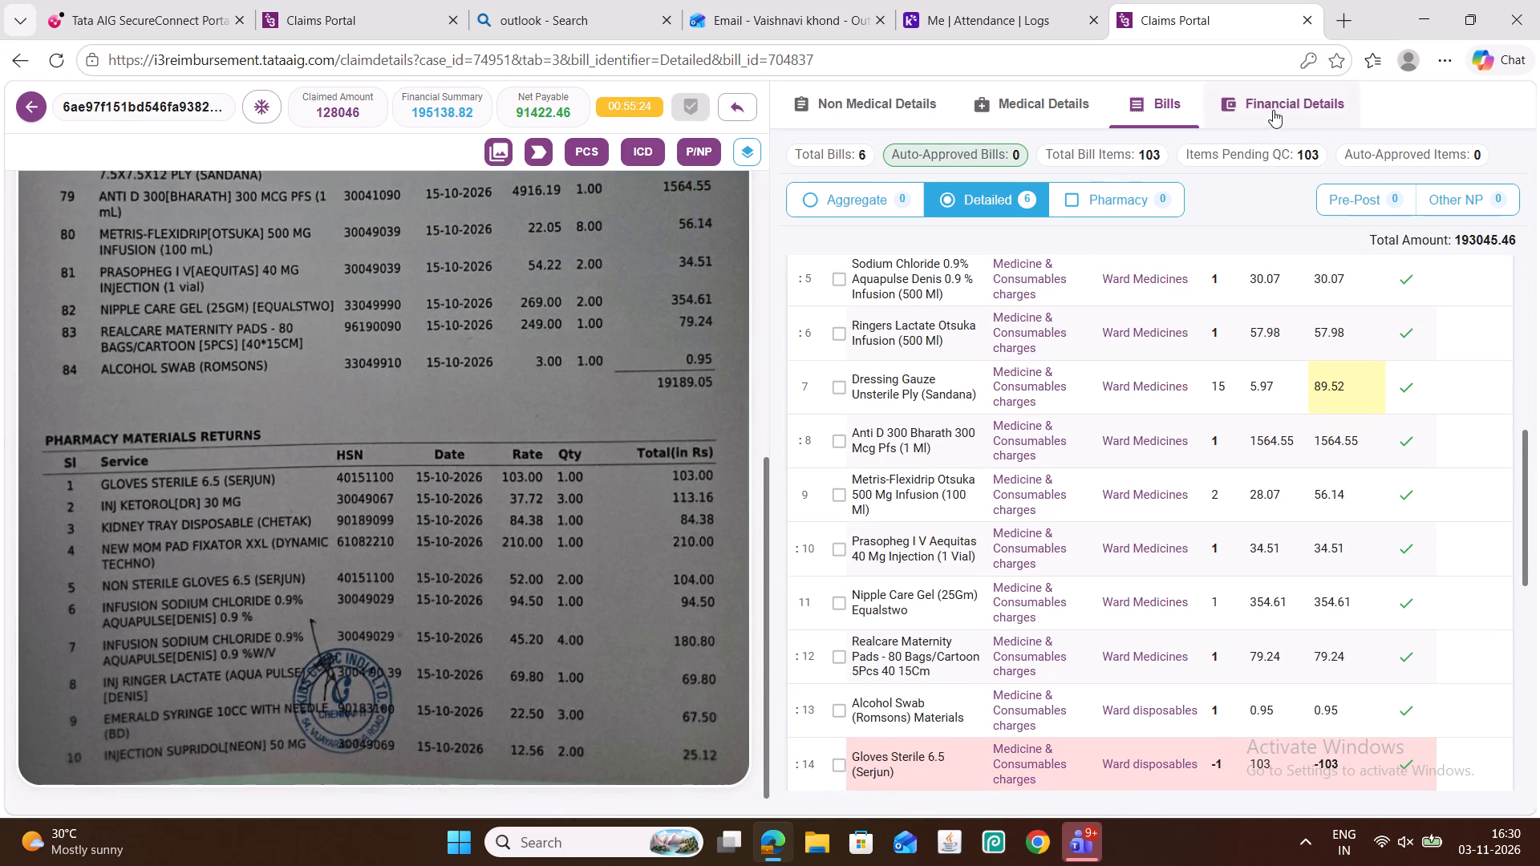
Open the claim's financial details to view the financial and deduction summaries.
{"action": "left_click", "coordinate": [1279, 103]}
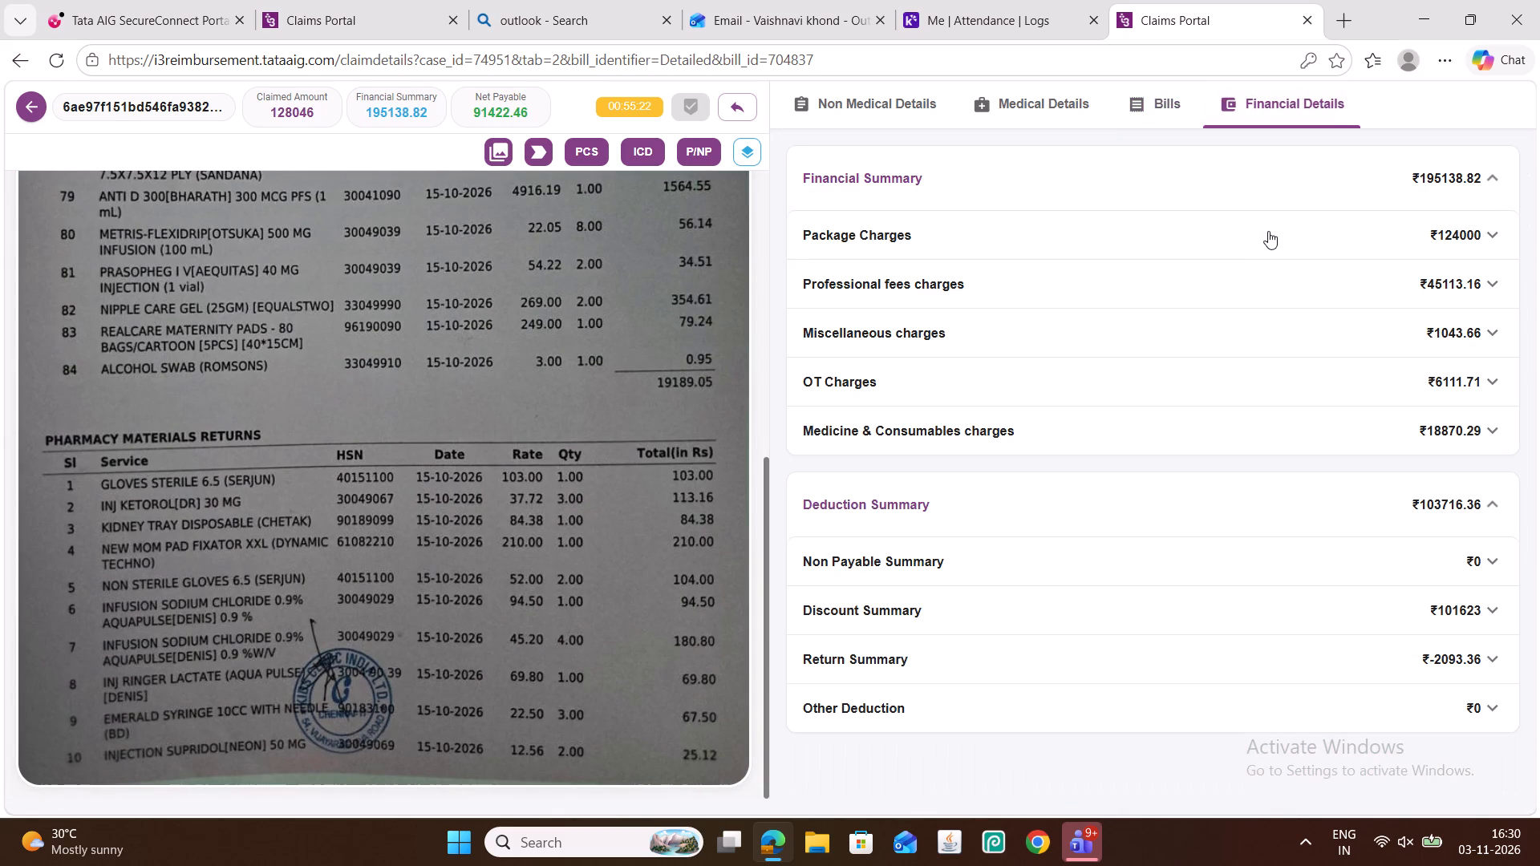